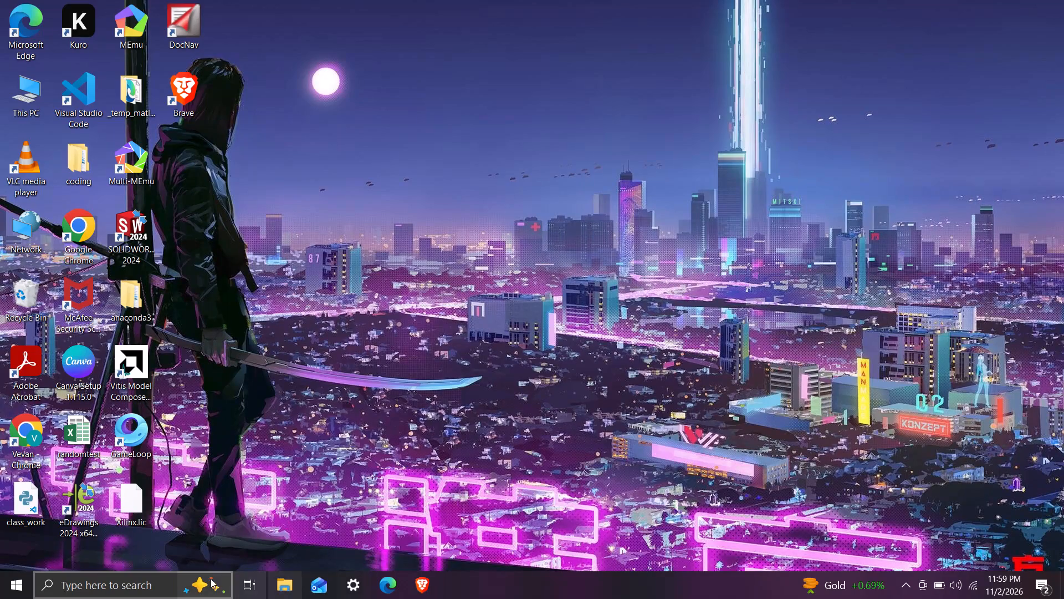
# Search Windows for "power bi" and launch Power BI Desktop.
pyautogui.click(110, 598)
pyautogui.write('power')
pyautogui.press('space')
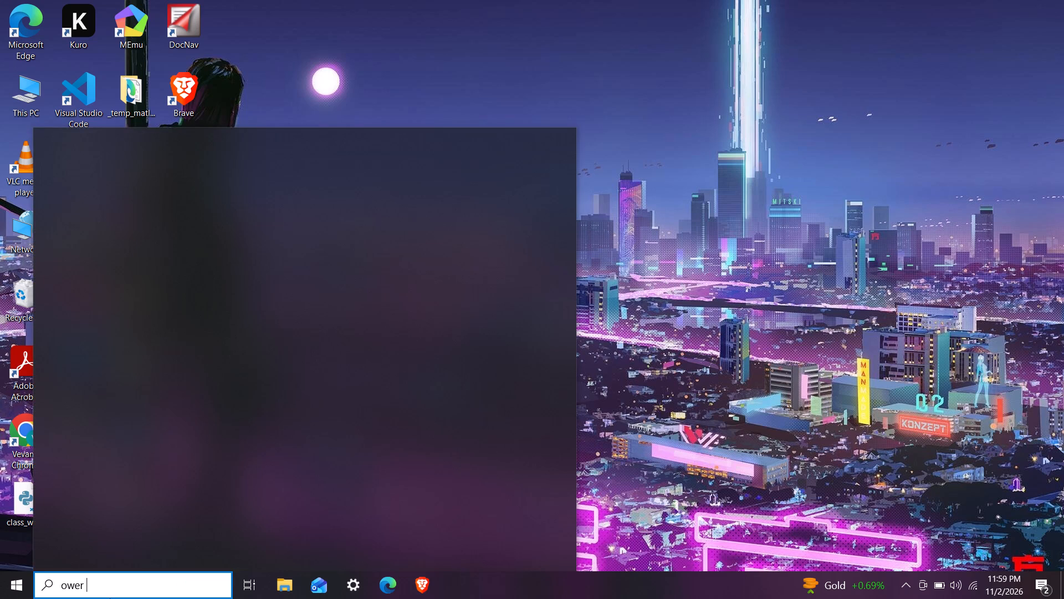
pyautogui.press('BackSpace')
pyautogui.press('BackSpace')
pyautogui.press('BackSpace')
pyautogui.press('BackSpace')
pyautogui.press('BackSpace')
pyautogui.press('BackSpace')
pyautogui.press('BackSpace')
pyautogui.press('BackSpace')
pyautogui.press('BackSpace')
pyautogui.press('BackSpace')
pyautogui.press('BackSpace')
pyautogui.press('BackSpace')
pyautogui.press('BackSpace')
pyautogui.press('BackSpace')
pyautogui.press('BackSpace')
pyautogui.press('BackSpace')
pyautogui.press('BackSpace')
pyautogui.press('BackSpace')
pyautogui.press('BackSpace')
pyautogui.press('BackSpace')
pyautogui.write('power bi')
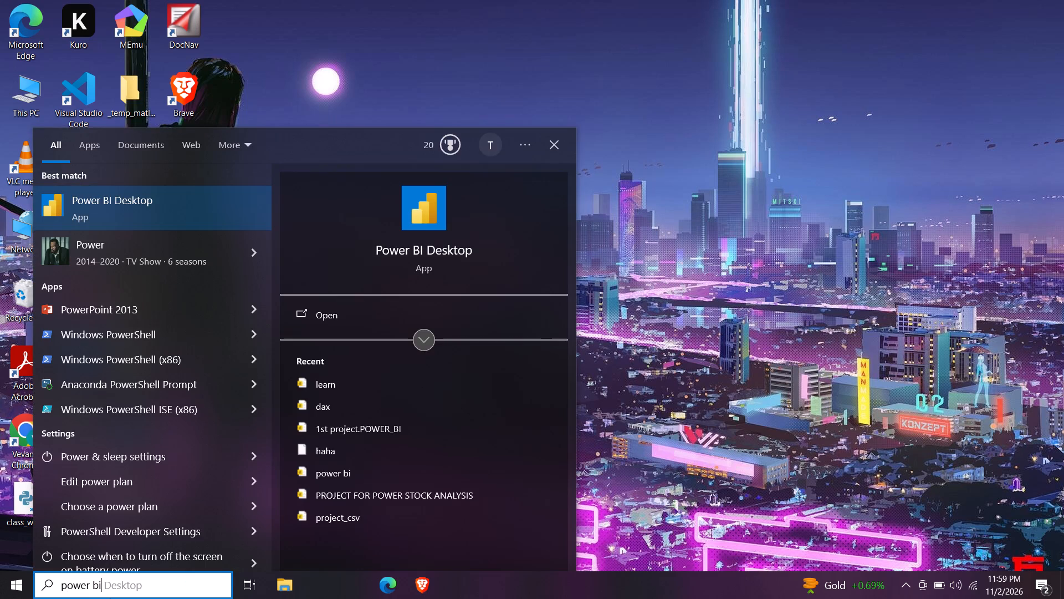
pyautogui.press('Return')
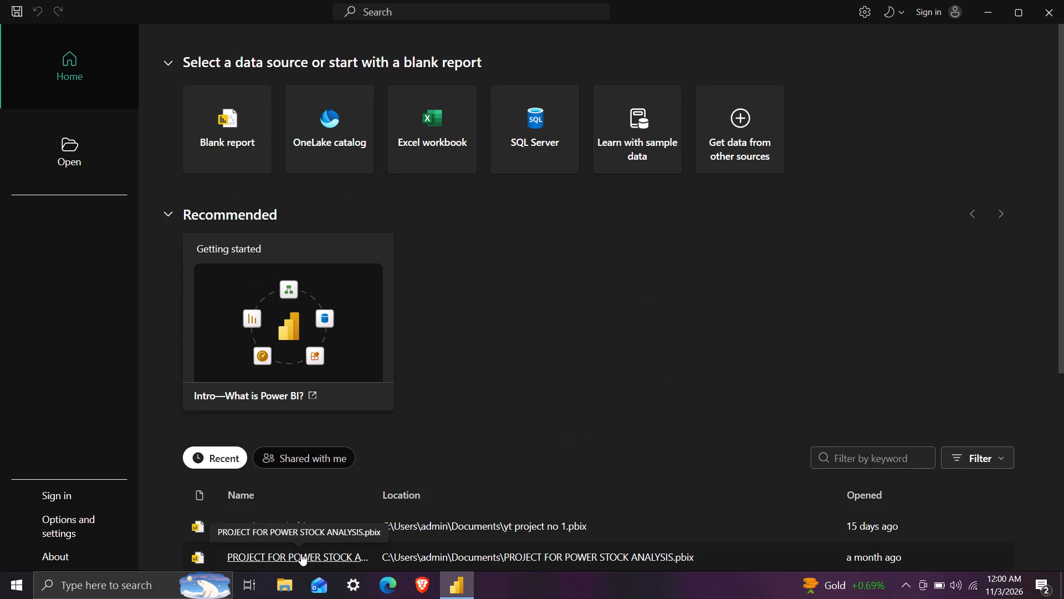
# Open the recent report PROJECT FOR POWER STOCK ANALYSIS.pbix from the Documents folder.
pyautogui.click(301, 554)
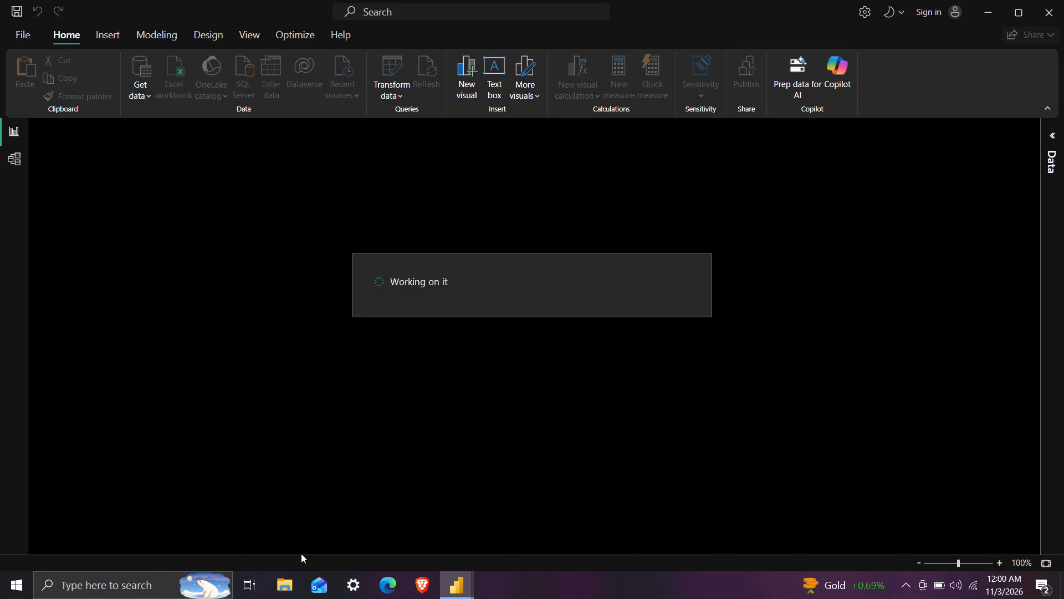
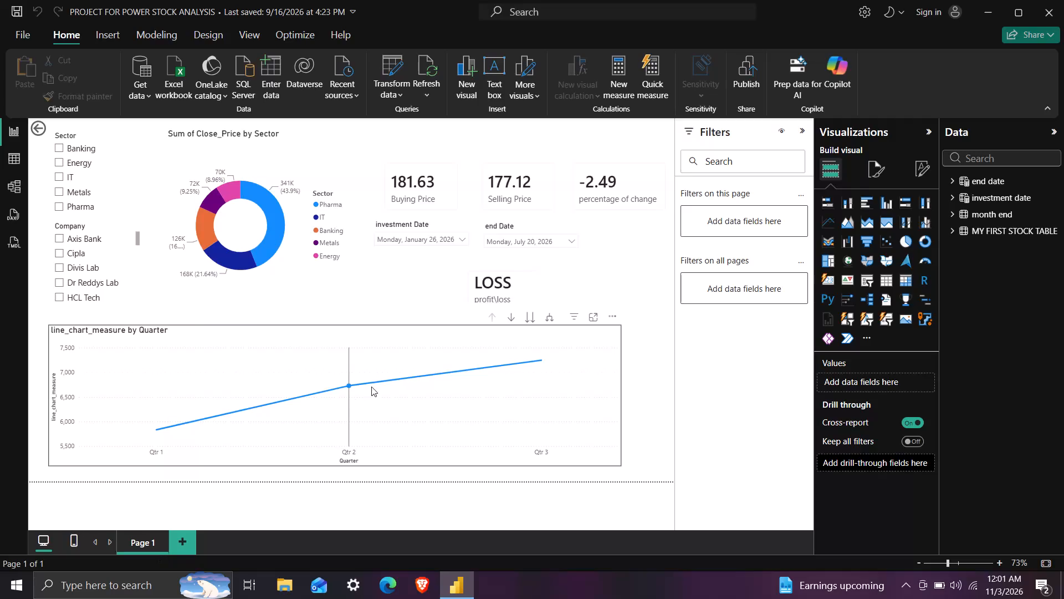
# Narrow the line_chart_measure by Quarter line chart to about two-thirds of its width, keeping its left edge in place.
pyautogui.click(380, 385)
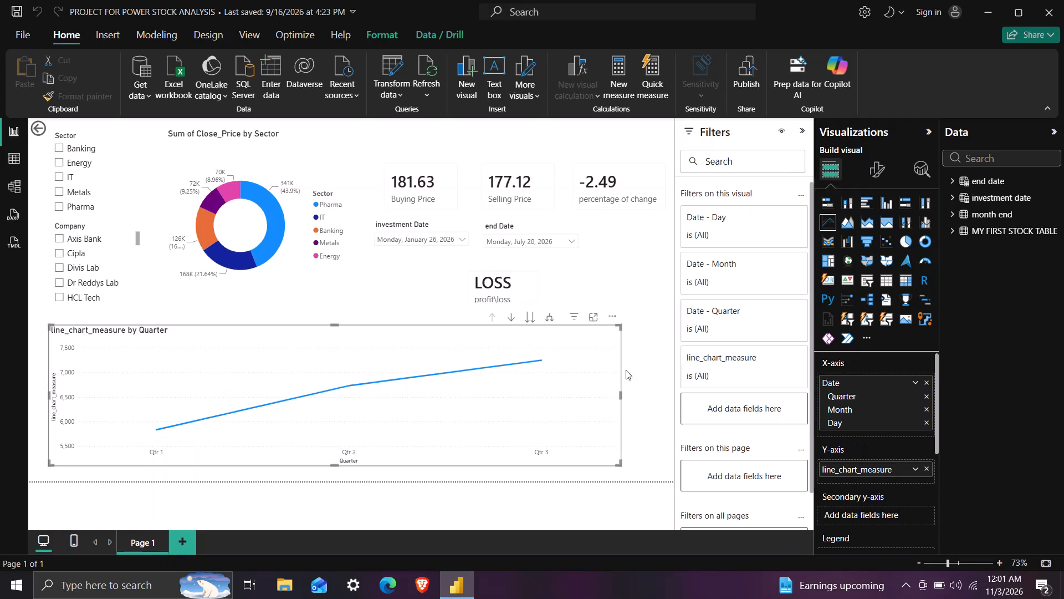
pyautogui.moveTo(622, 395); pyautogui.dragTo(386, 368)
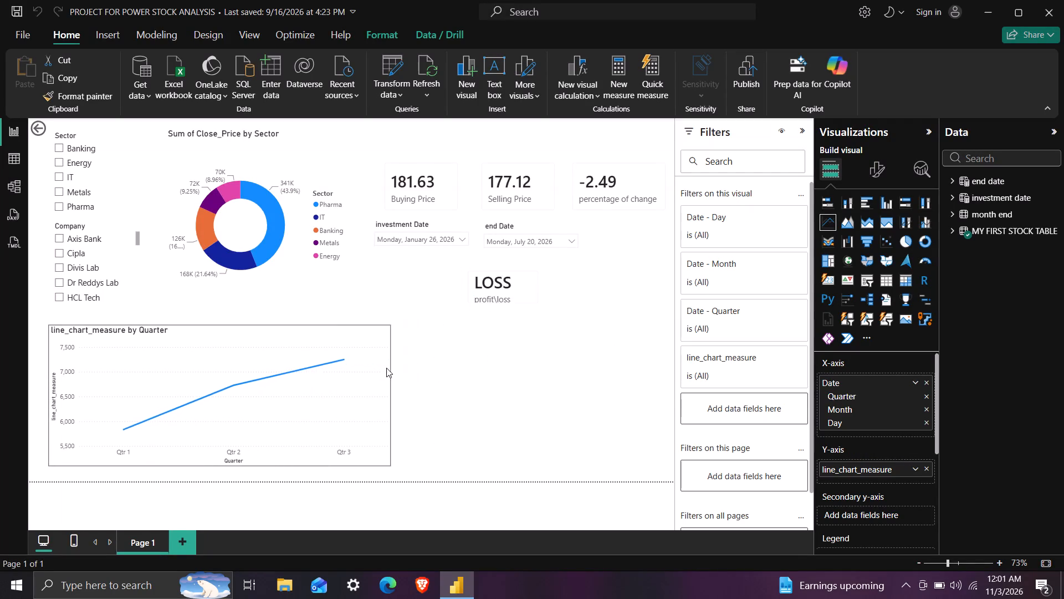
pyautogui.moveTo(386, 368); pyautogui.dragTo(412, 365)
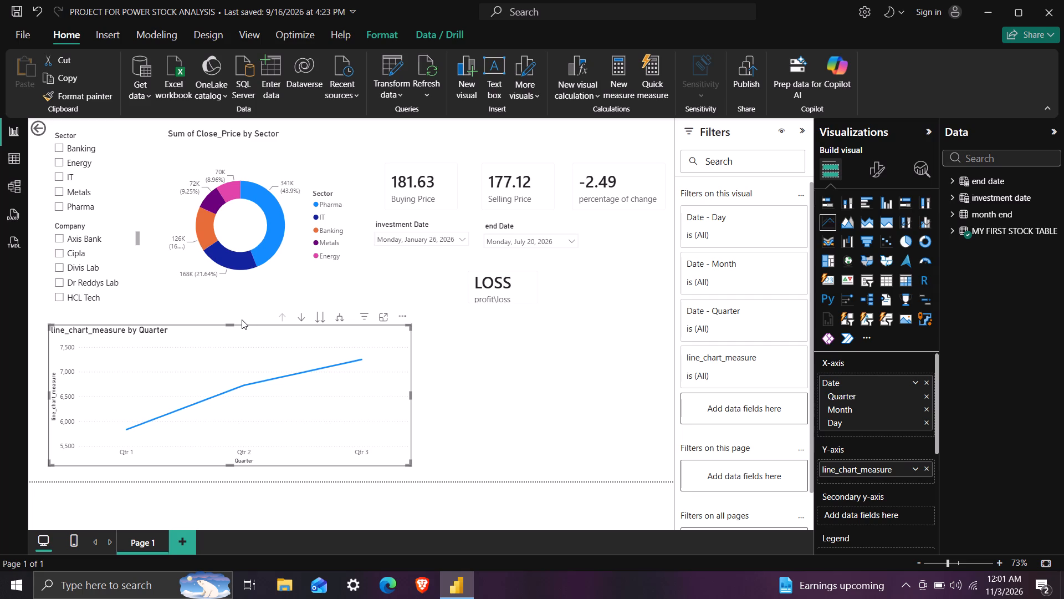
# Move the line chart across the report page so it sits directly beneath the profit\loss card, then deselect it.
pyautogui.moveTo(207, 331); pyautogui.dragTo(253, 342)
pyautogui.moveTo(253, 342); pyautogui.dragTo(453, 323)
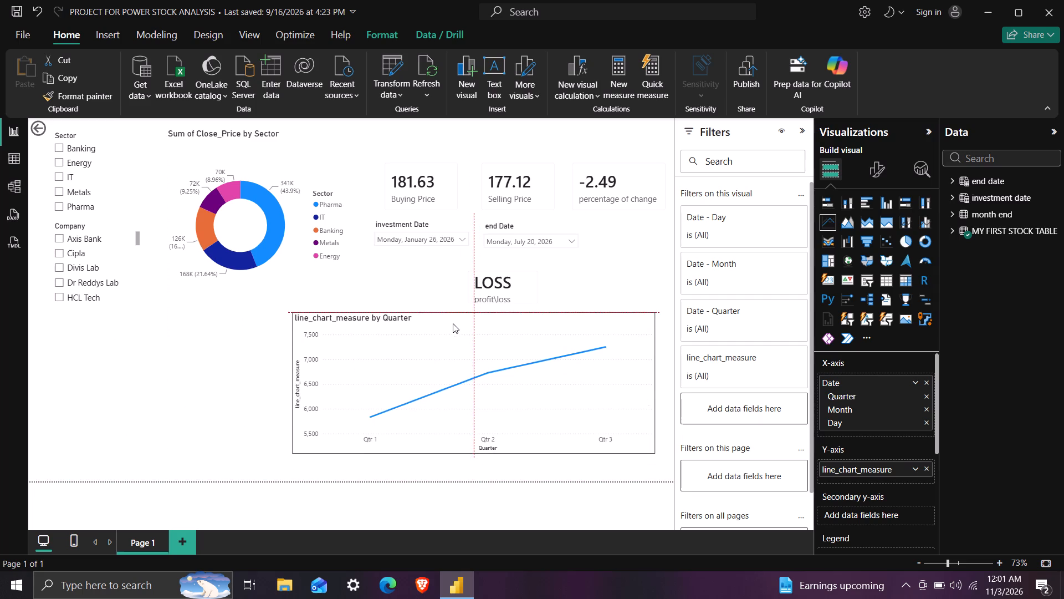
pyautogui.moveTo(453, 323); pyautogui.dragTo(453, 325)
pyautogui.click(225, 367)
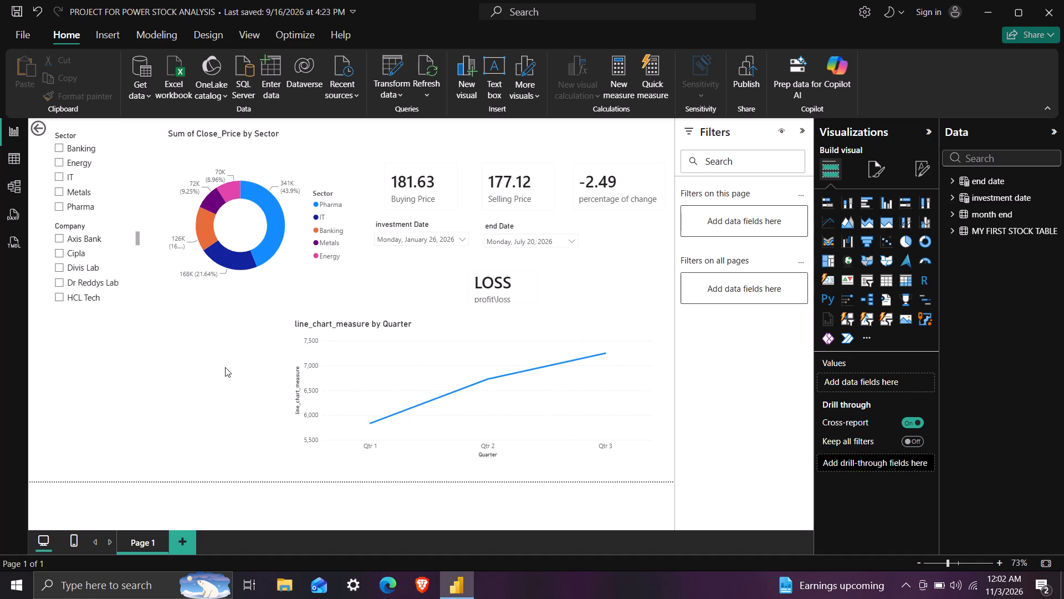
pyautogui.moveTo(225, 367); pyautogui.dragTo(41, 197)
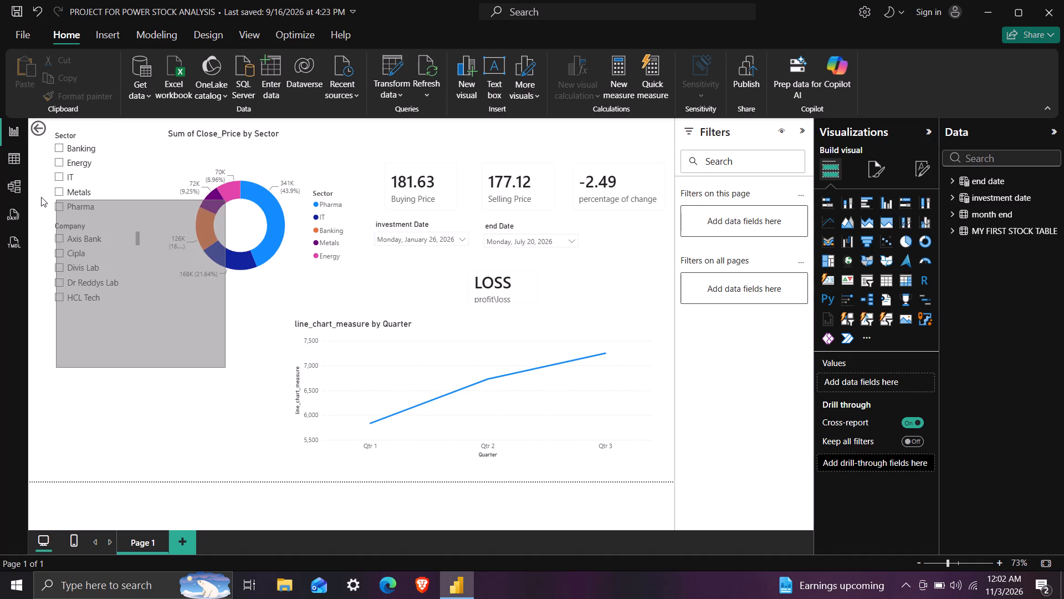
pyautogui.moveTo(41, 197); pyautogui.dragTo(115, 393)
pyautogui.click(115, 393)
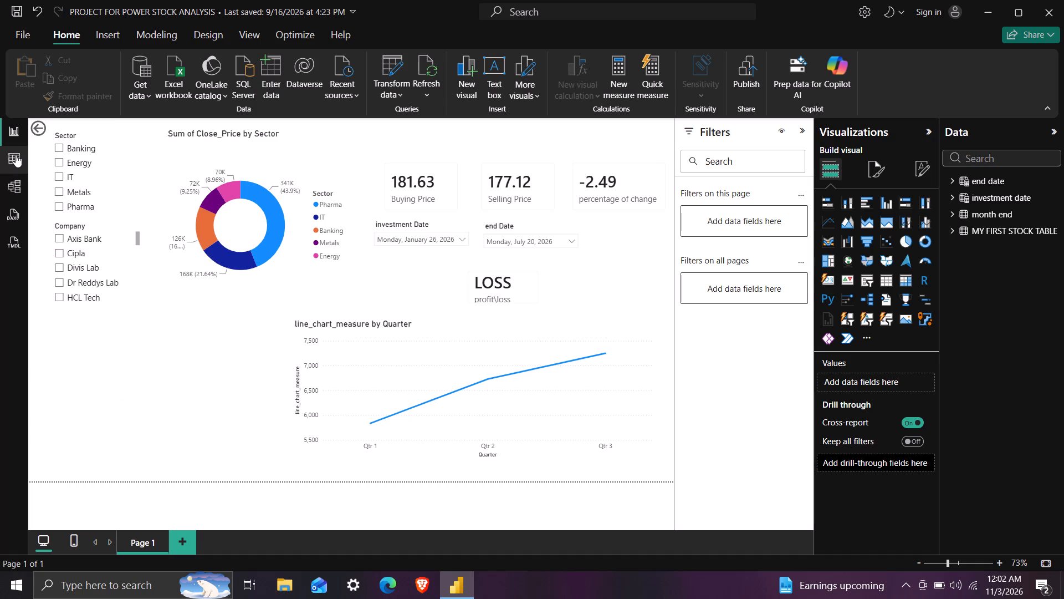
# Examine the data in the month end, MY FIRST STOCK TABLE, investment date and end date tables in Table view.
pyautogui.click(13, 156)
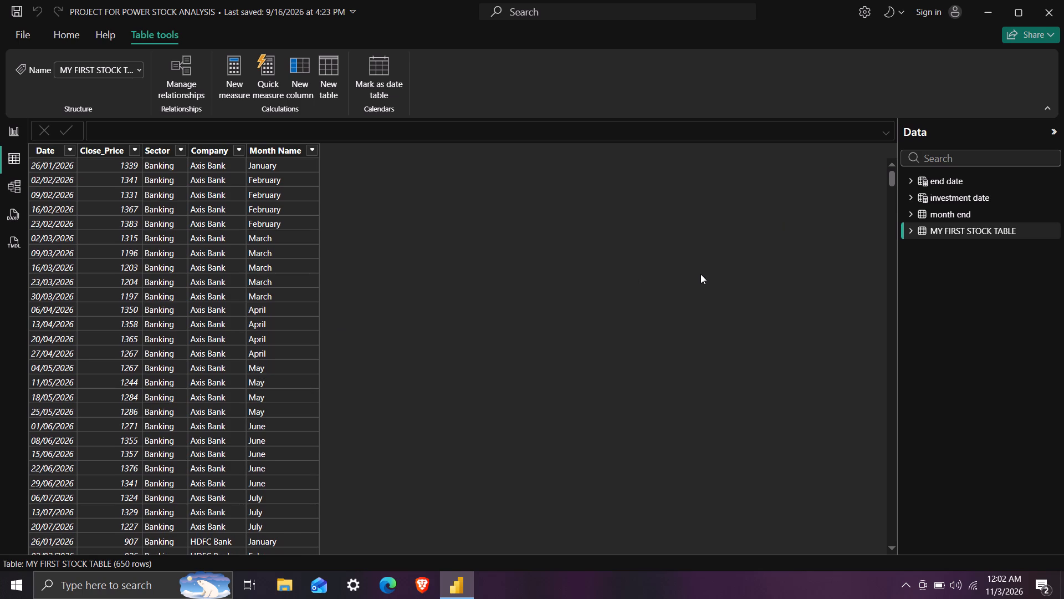
pyautogui.click(944, 209)
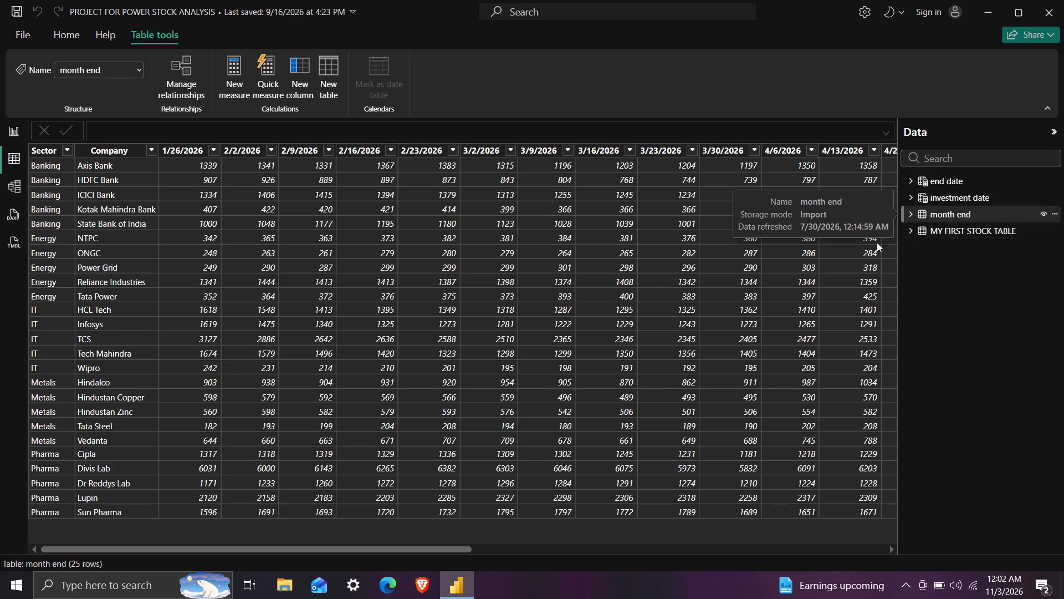
pyautogui.scroll(-2, 734, 287)
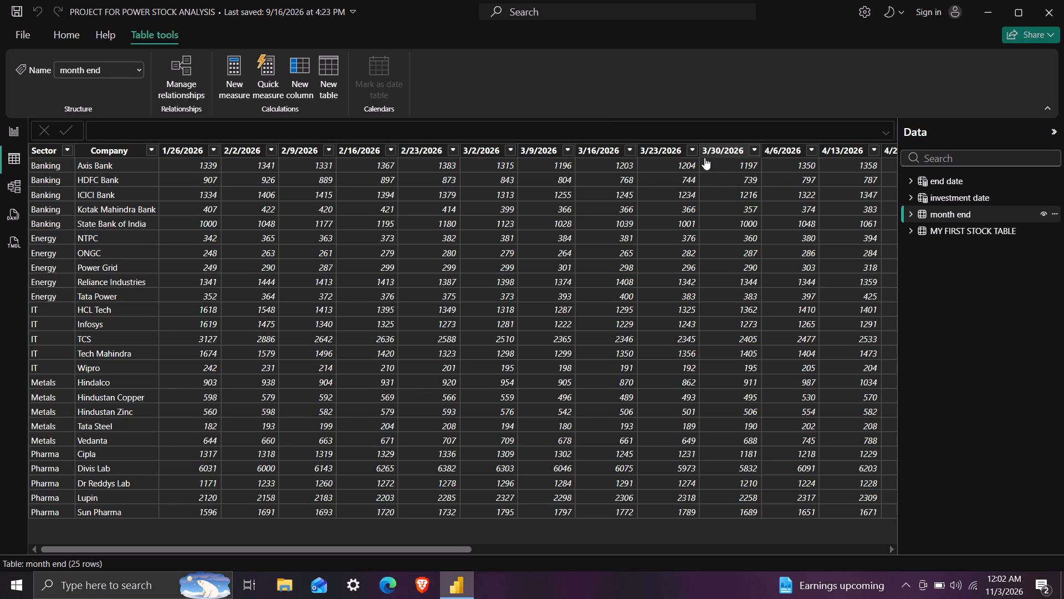
pyautogui.hscroll(-3, 741, 171)
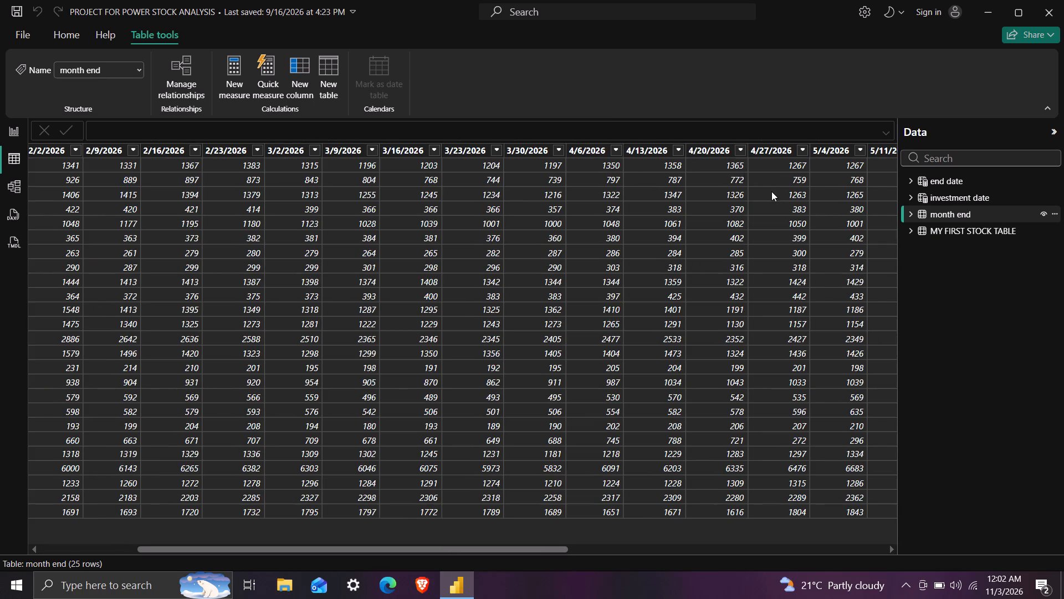
pyautogui.hscroll(3, 759, 196)
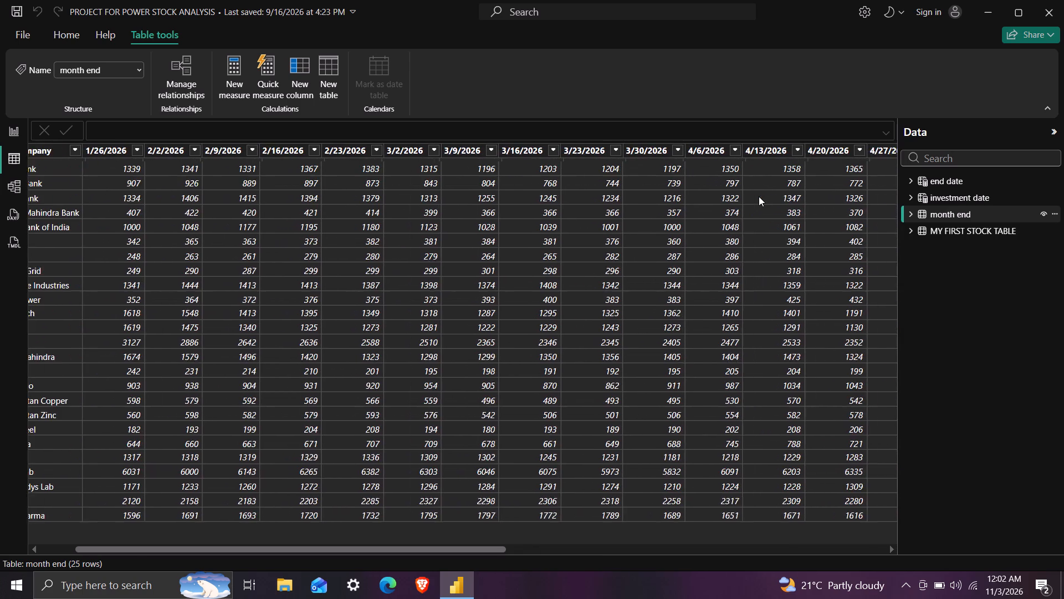
pyautogui.hscroll(3, 759, 196)
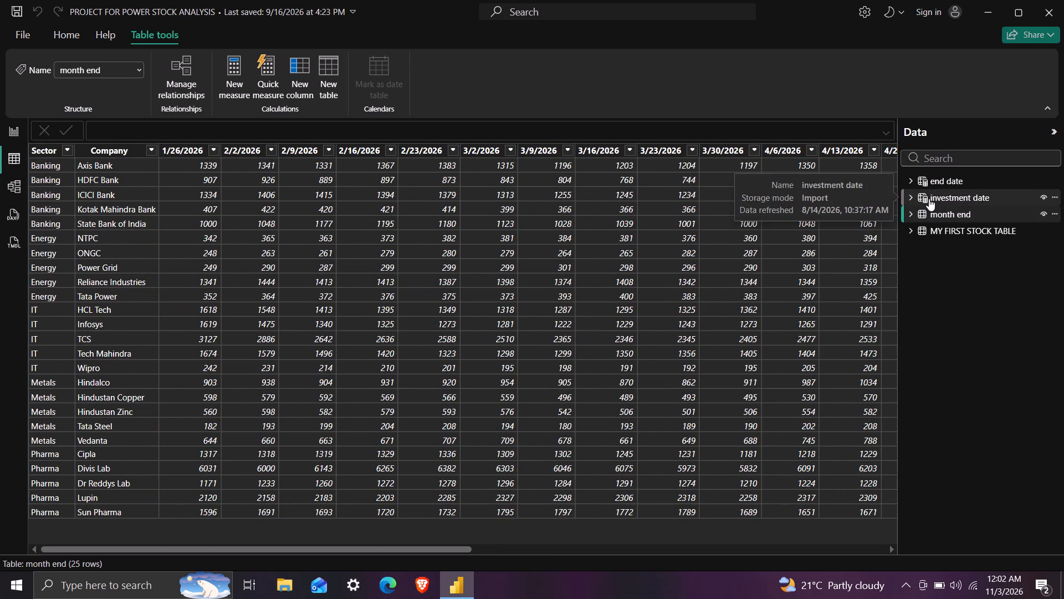
pyautogui.click(935, 230)
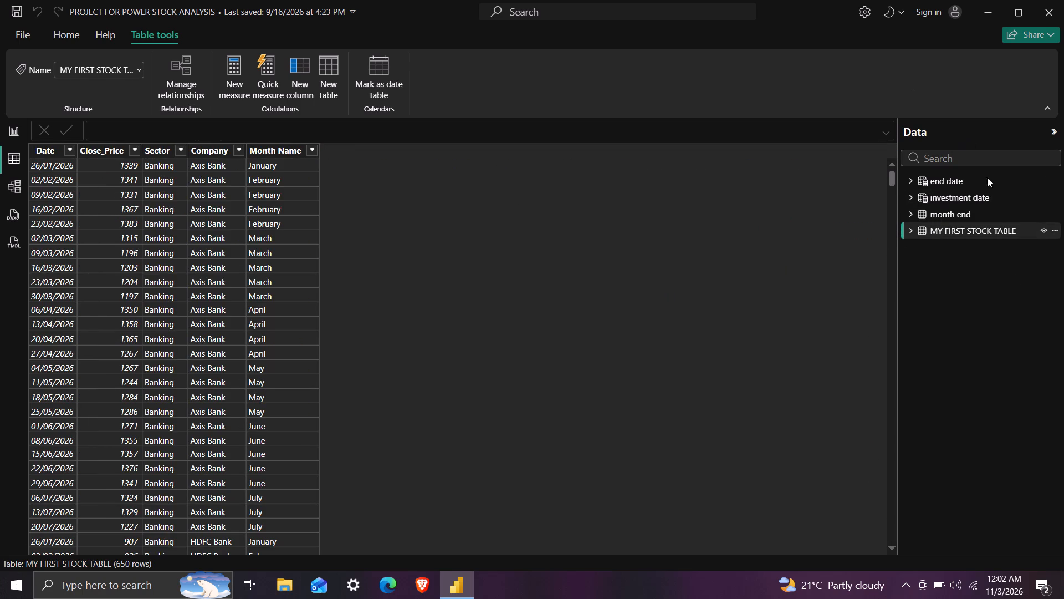
pyautogui.click(934, 217)
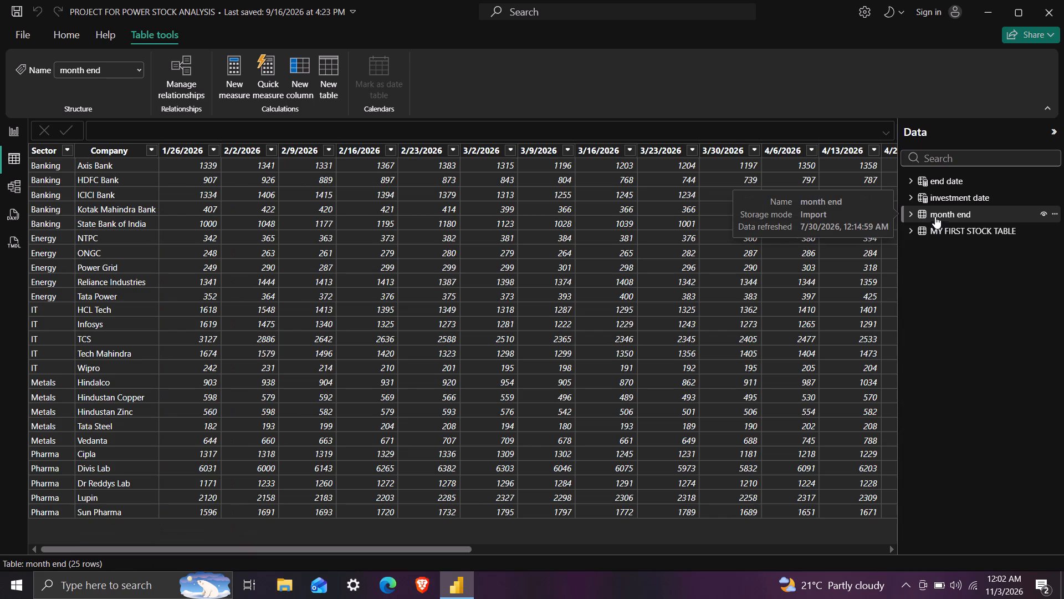
pyautogui.click(947, 196)
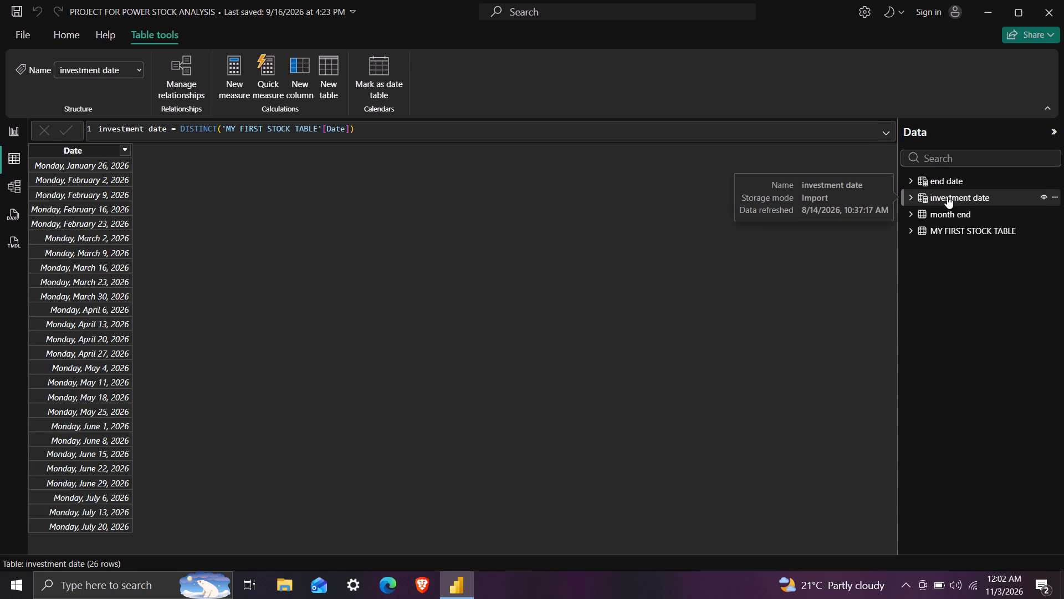
pyautogui.click(960, 176)
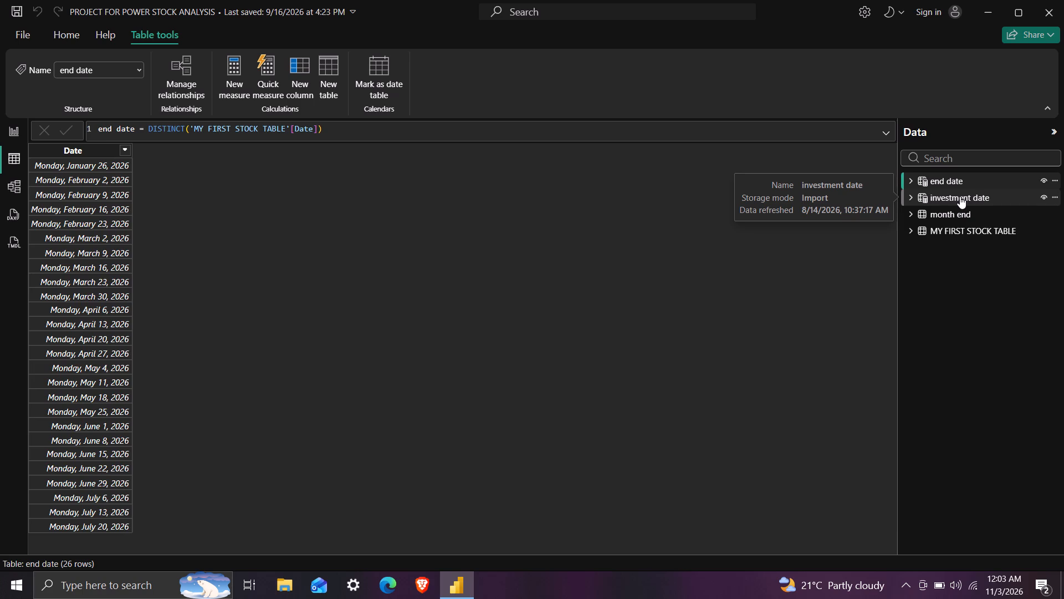
pyautogui.click(959, 210)
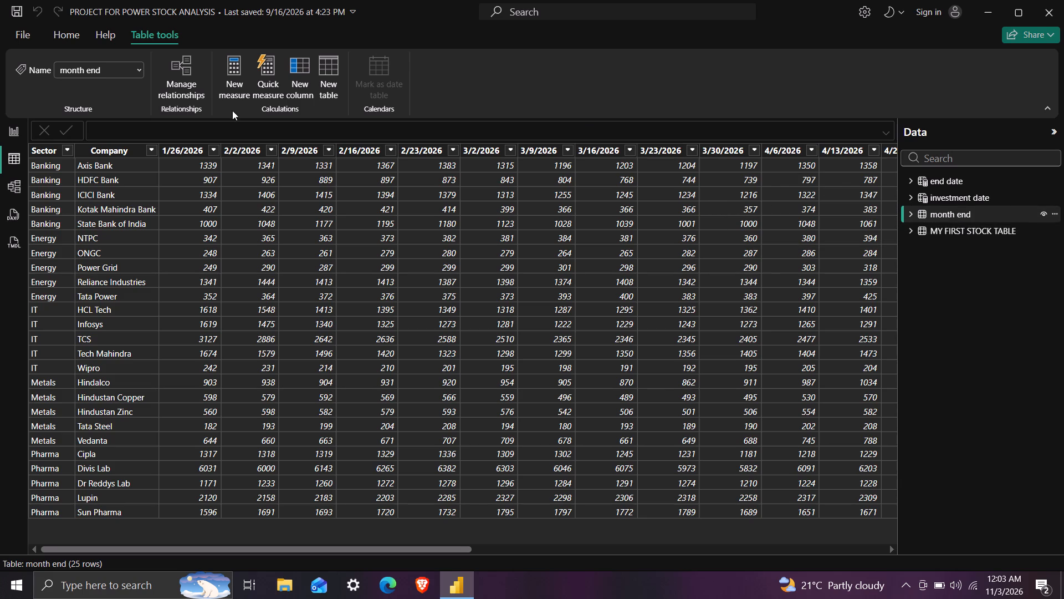
# Examine the tables and the relationship between MY FIRST STOCK TABLE and month end in Model view.
pyautogui.click(14, 186)
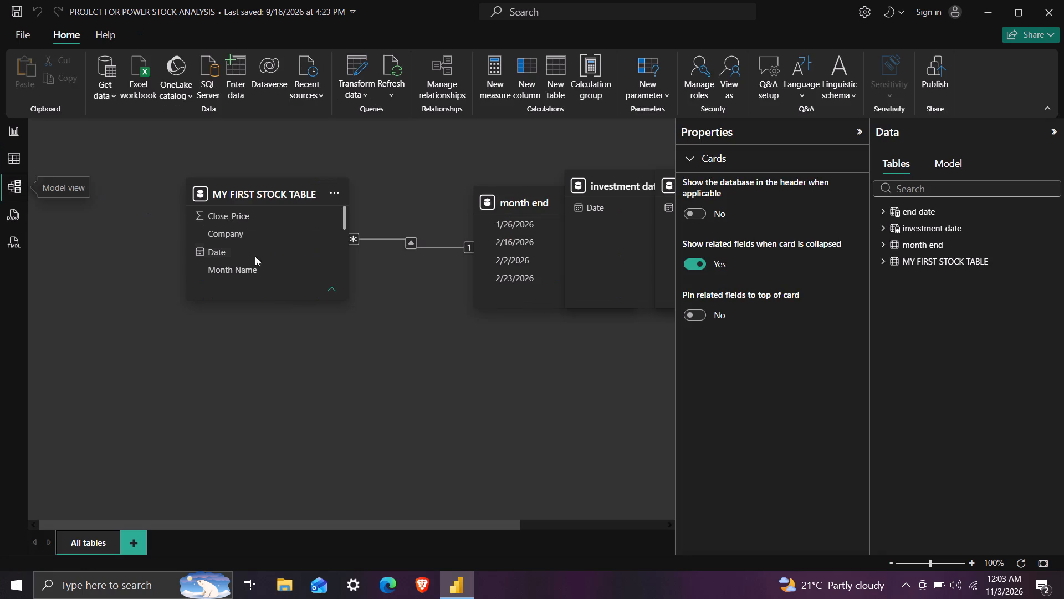
pyautogui.hscroll(-2, 329, 393)
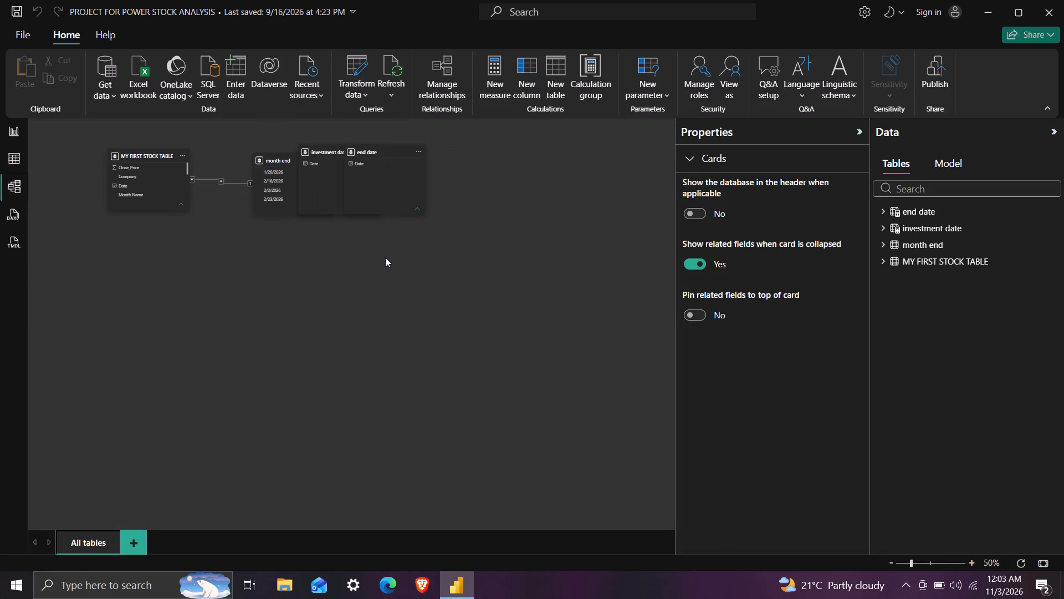
pyautogui.scroll(1, 156, 266)
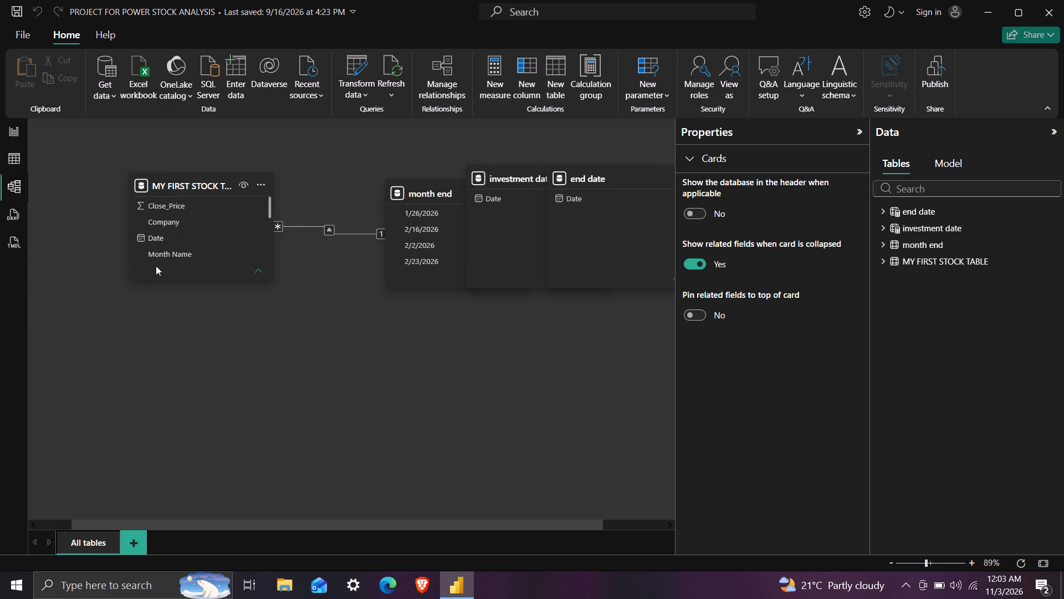
# Return to the report page and inspect the fields behind the profit\loss card, Selling Price card and end Date slicer.
pyautogui.click(12, 138)
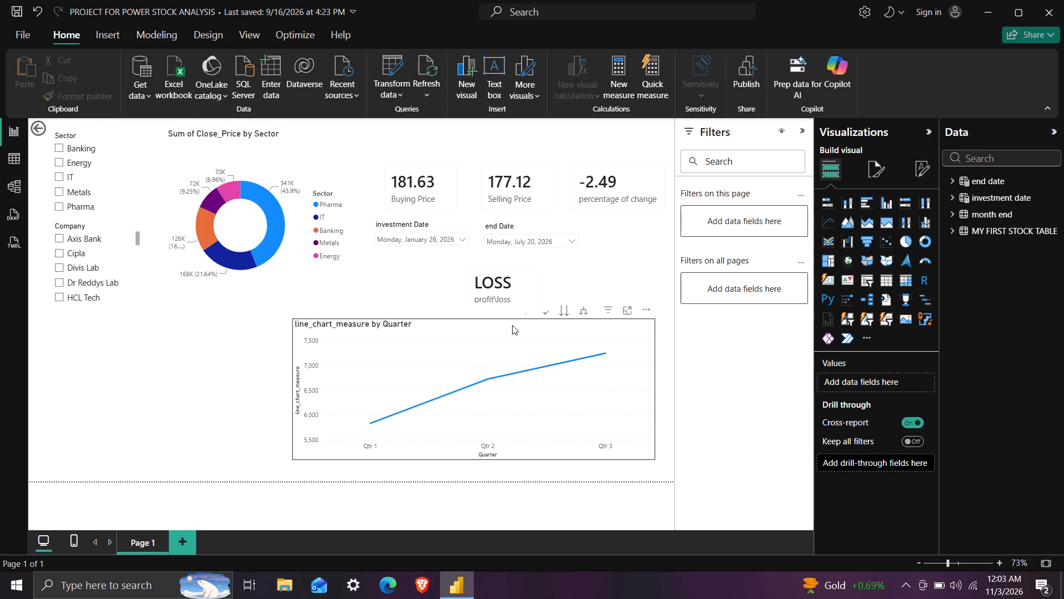
pyautogui.click(507, 299)
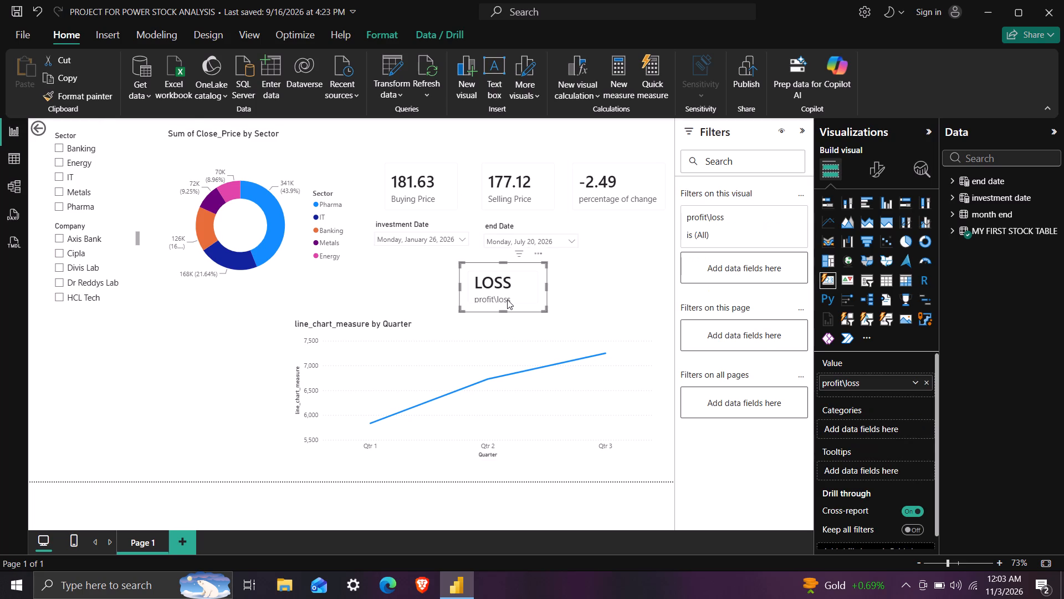
pyautogui.doubleClick(509, 280)
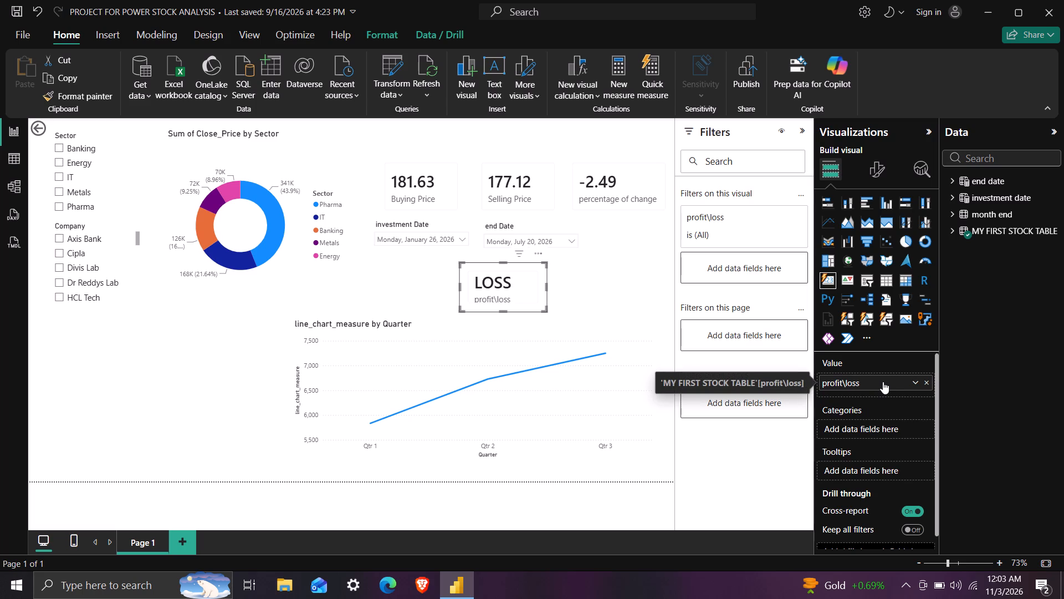
pyautogui.rightClick(520, 295)
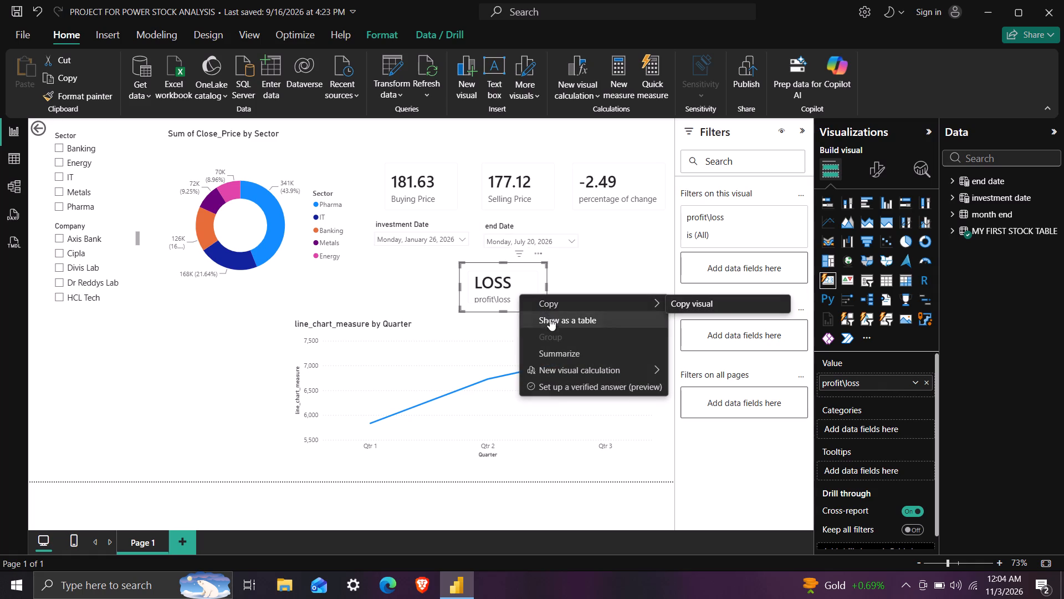
pyautogui.click(487, 262)
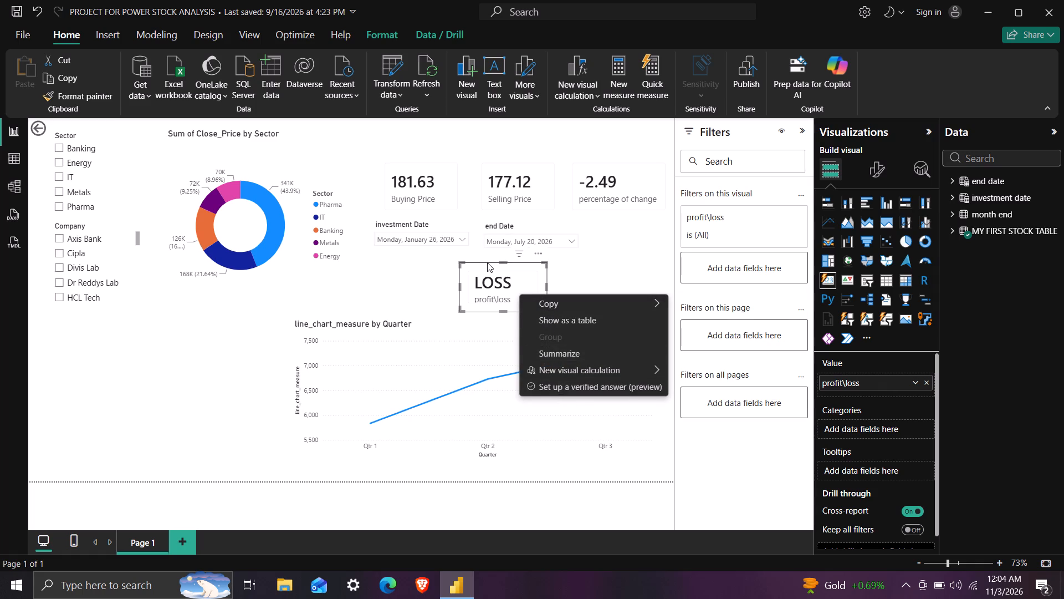
pyautogui.click(513, 193)
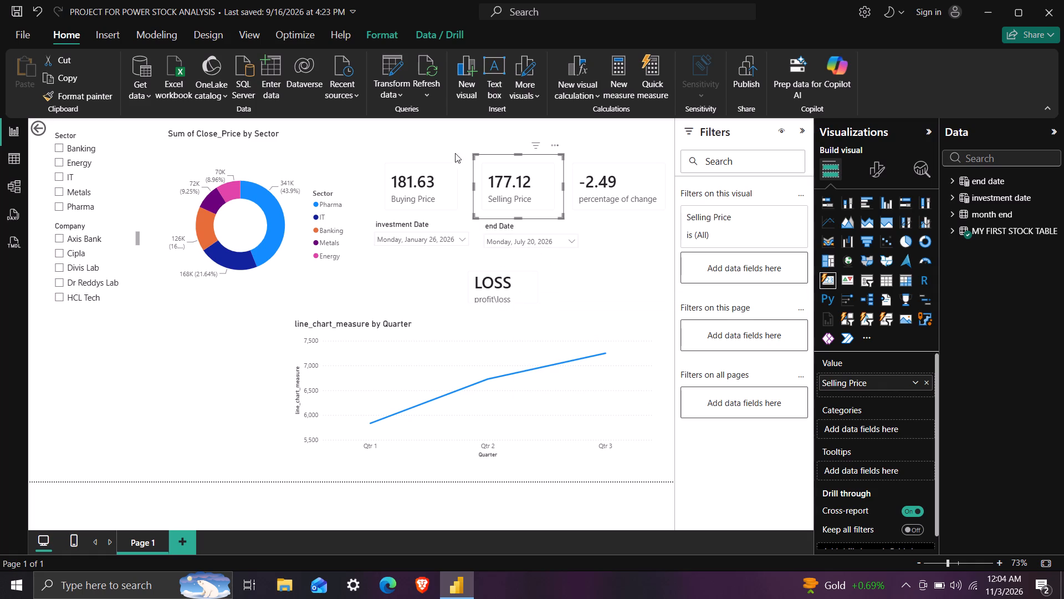
pyautogui.click(118, 29)
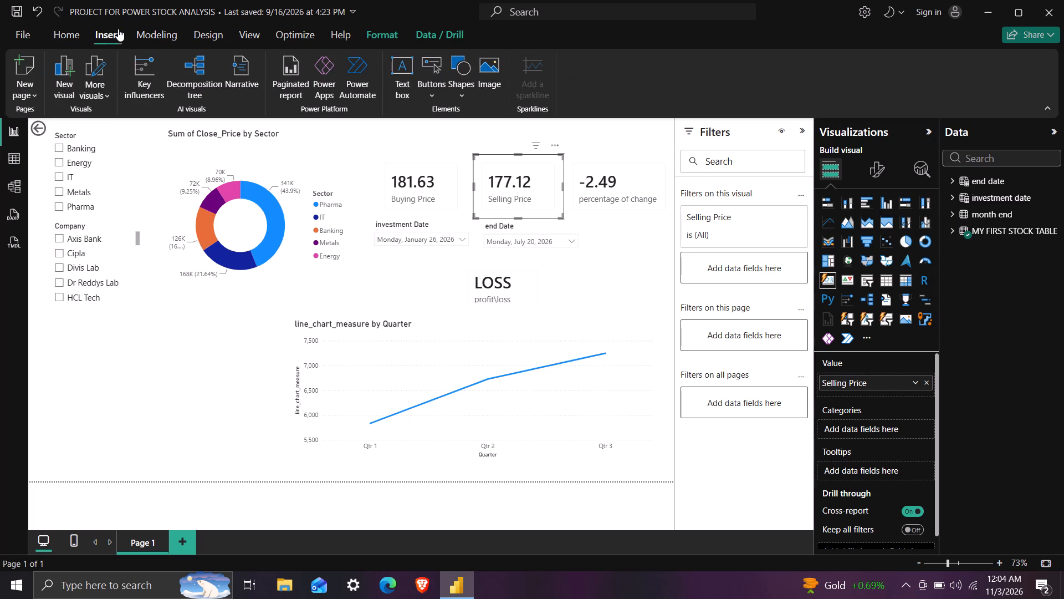
pyautogui.doubleClick(515, 200)
pyautogui.doubleClick(515, 227)
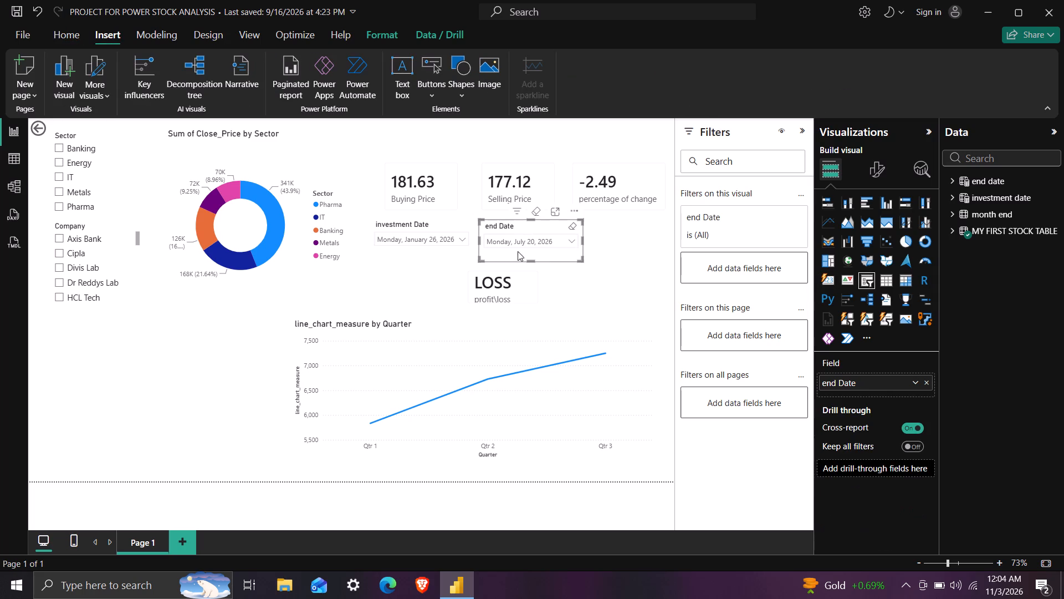
pyautogui.doubleClick(513, 285)
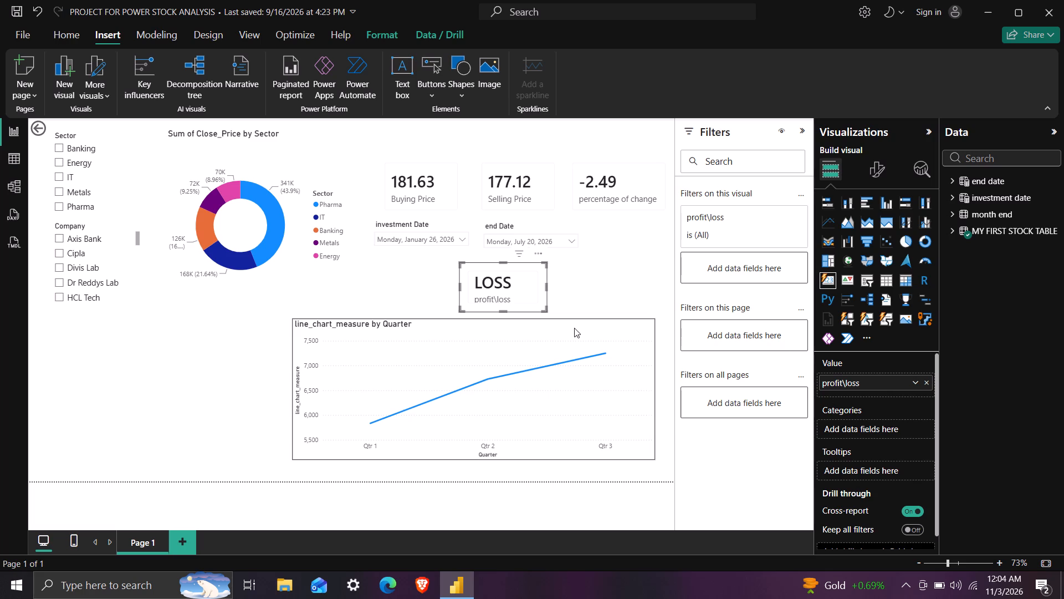
pyautogui.click(515, 298)
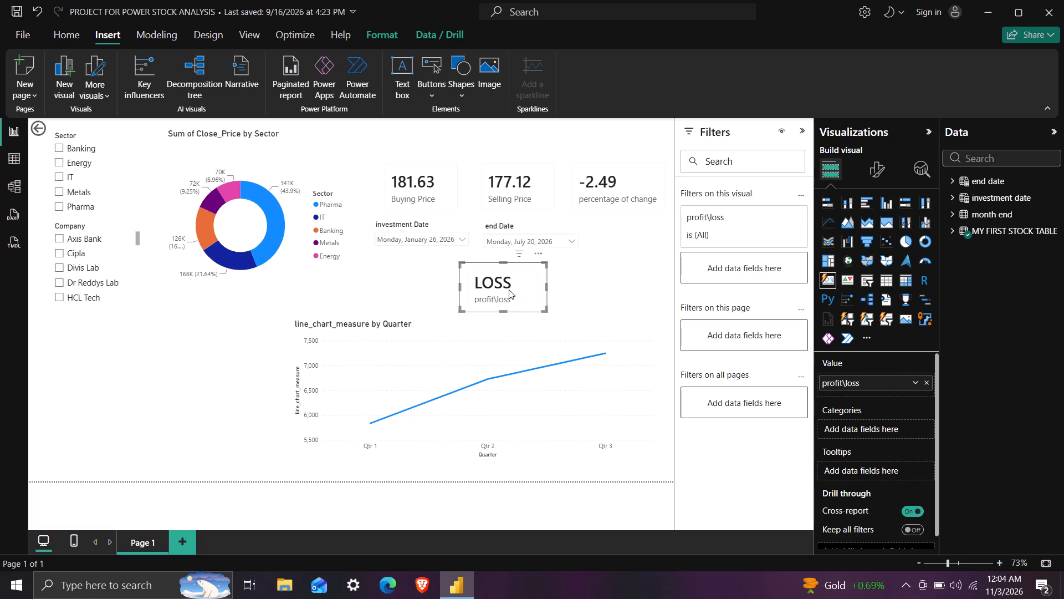
pyautogui.click(69, 33)
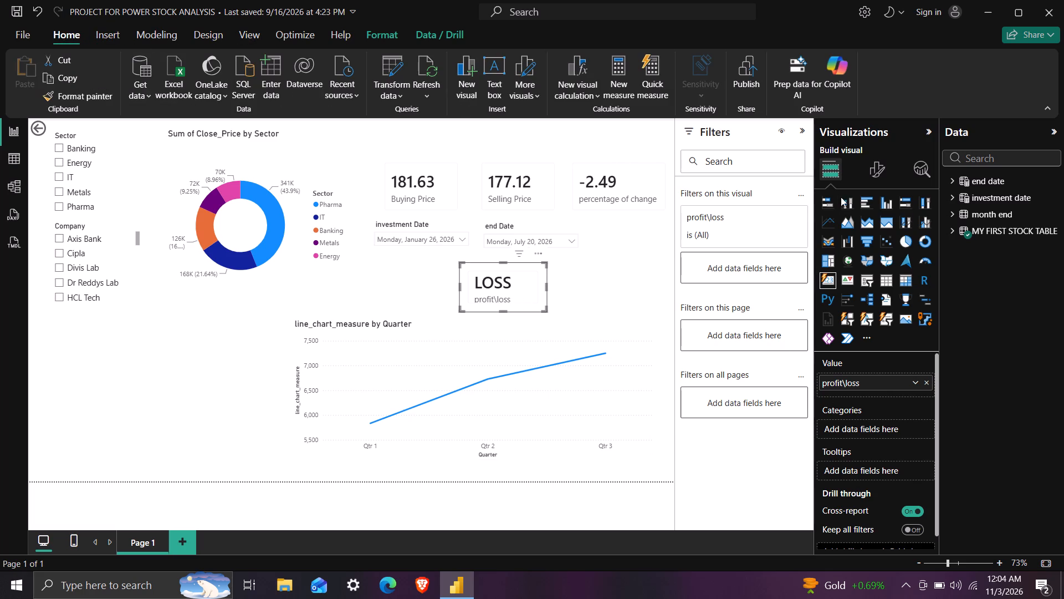
# Examine the DAX formulas of the profit\loss and percentage of change measures, the end date table and the Starting Price measure.
pyautogui.click(953, 194)
pyautogui.click(948, 245)
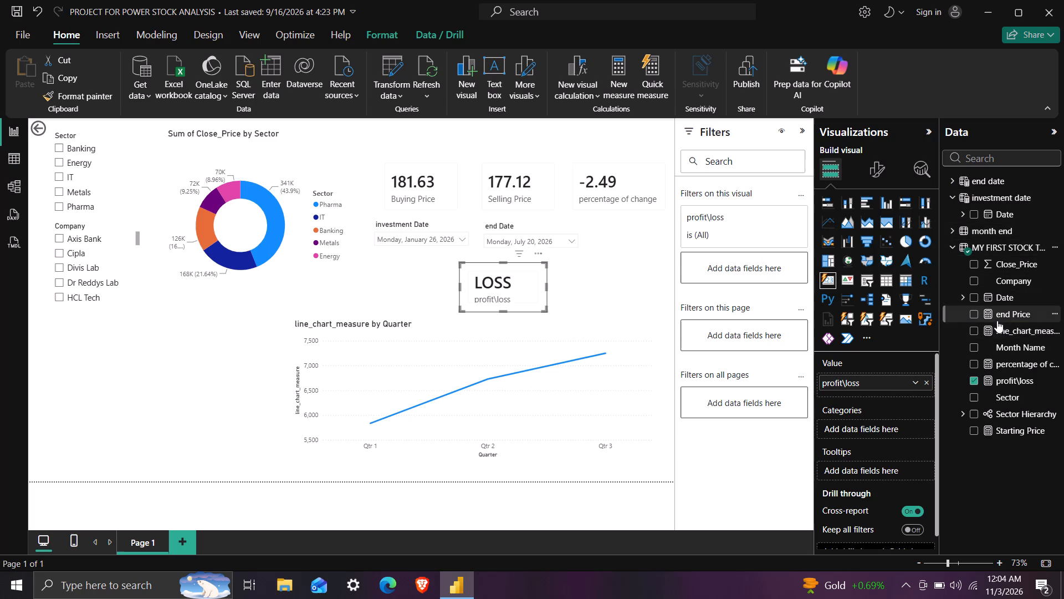
pyautogui.click(1004, 381)
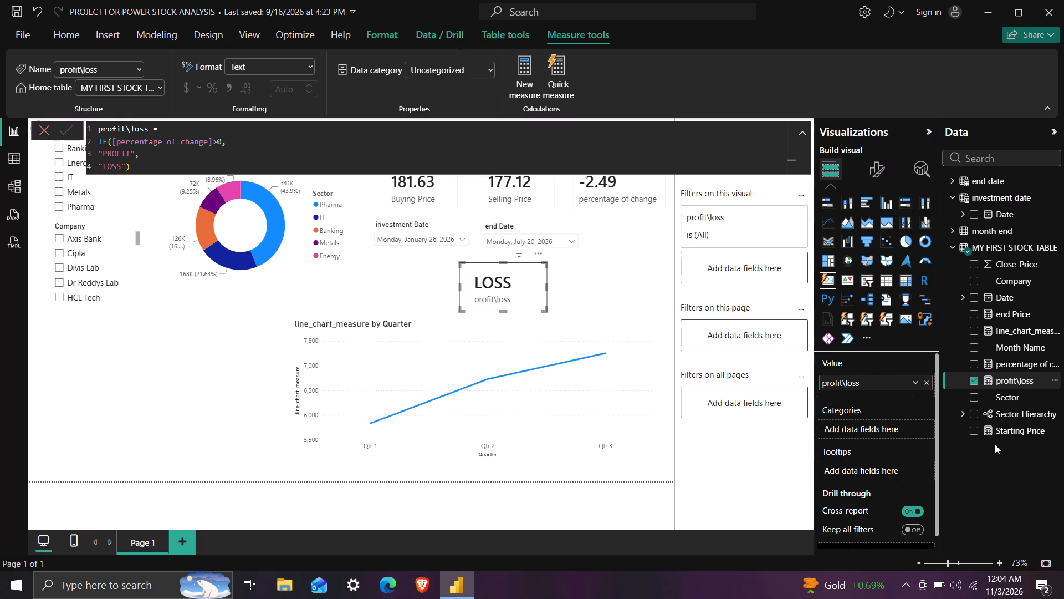
pyautogui.click(990, 362)
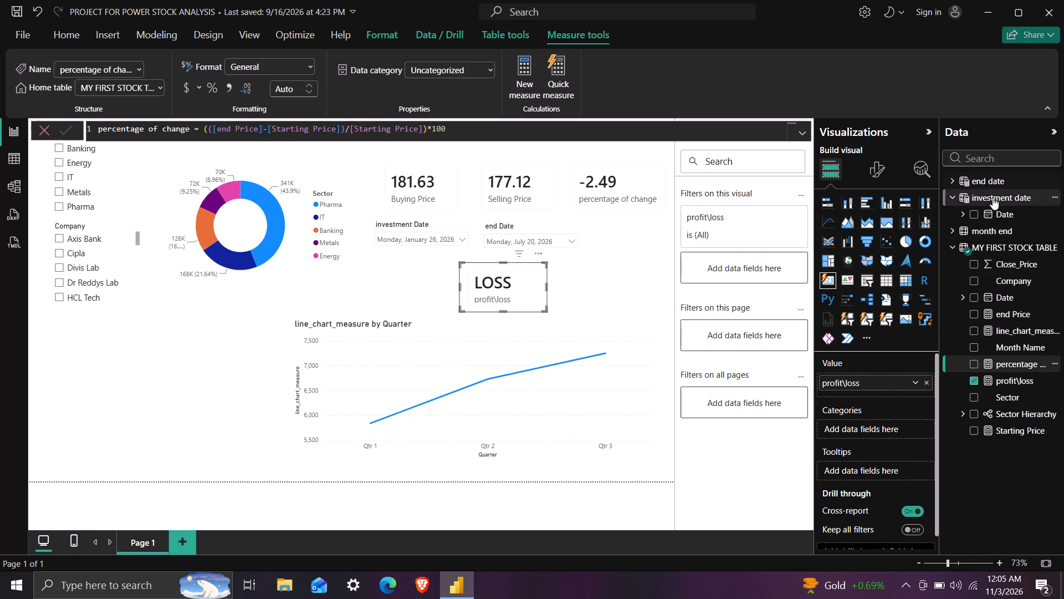
pyautogui.click(967, 182)
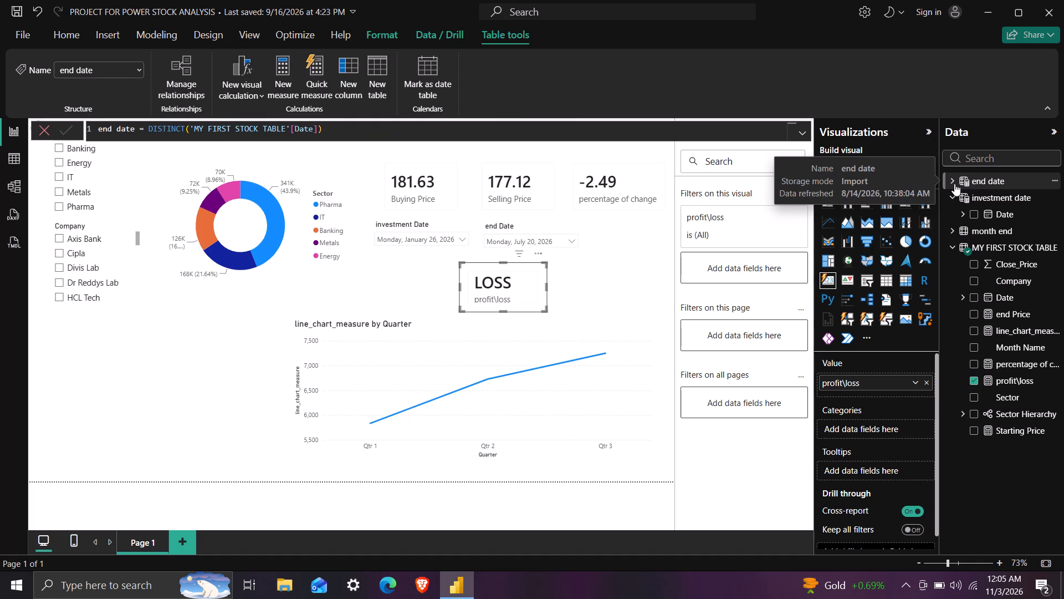
pyautogui.click(950, 196)
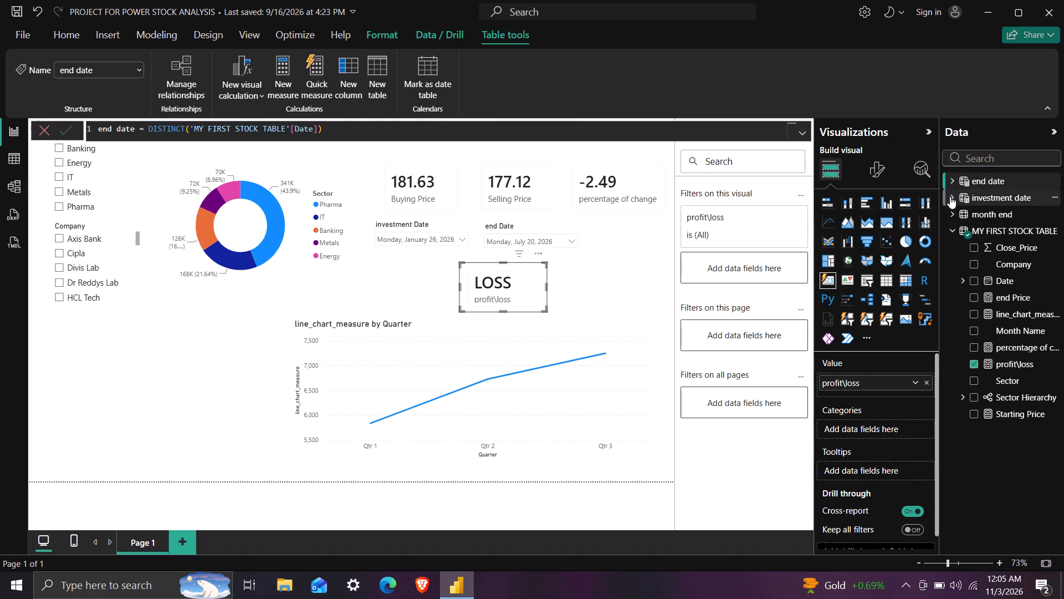
pyautogui.click(950, 196)
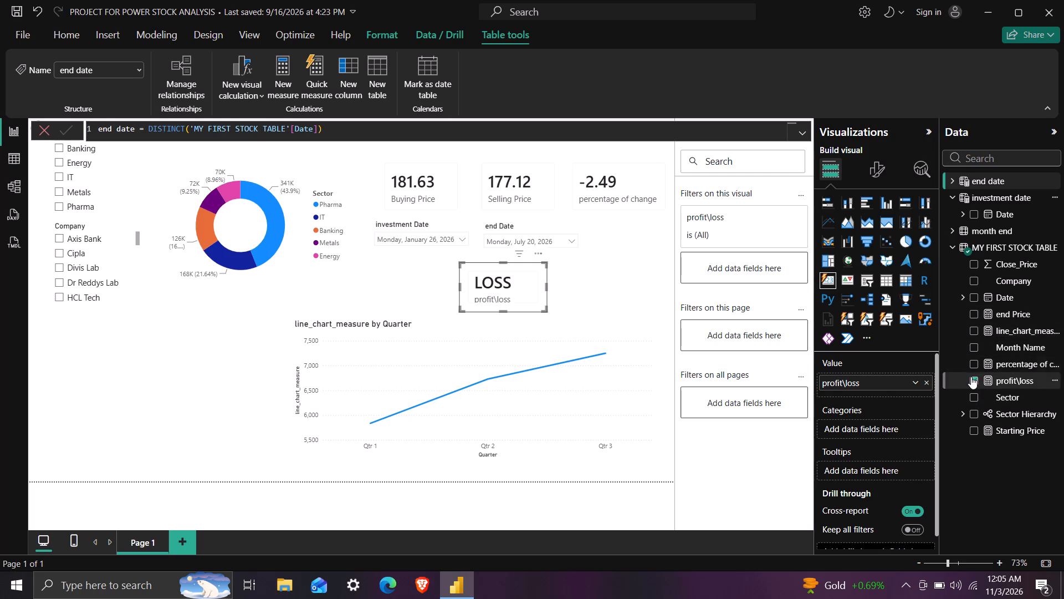
pyautogui.click(642, 275)
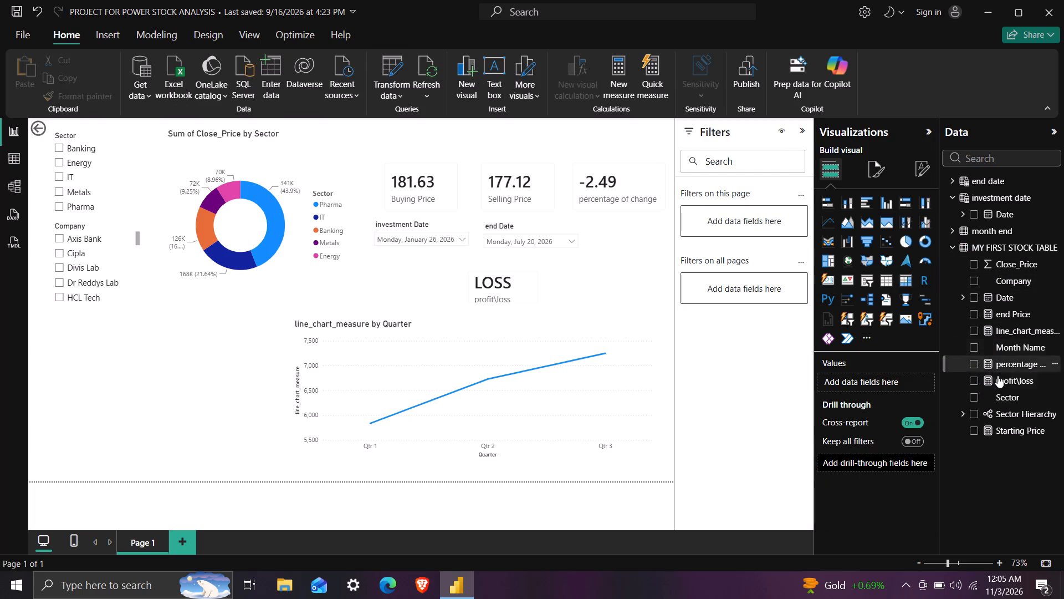
pyautogui.click(960, 428)
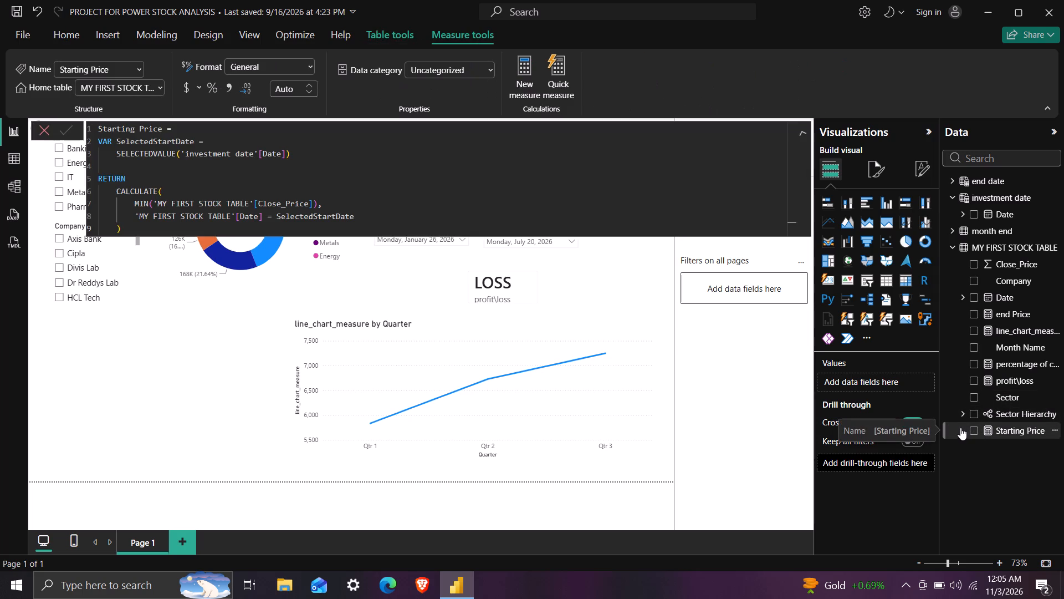
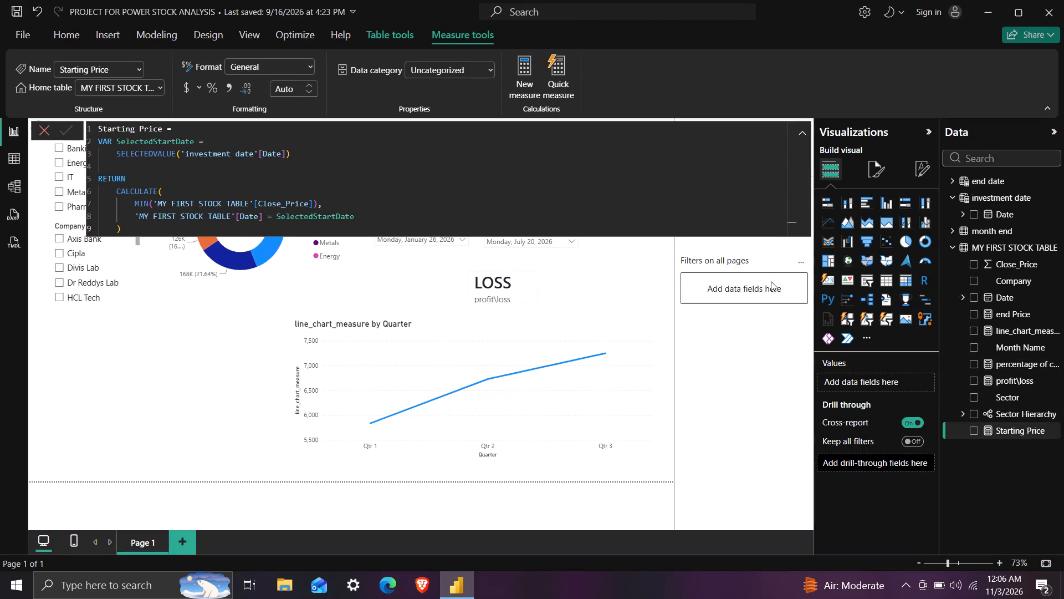
# Look over the Company column and the DAX formula of the percentage of change measure.
pyautogui.click(983, 276)
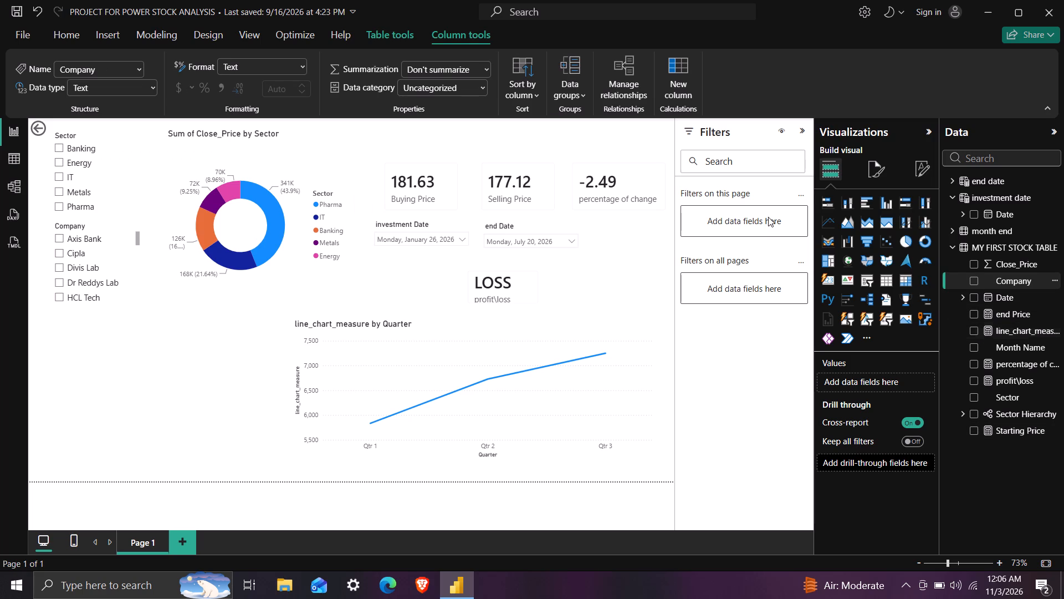
pyautogui.click(999, 361)
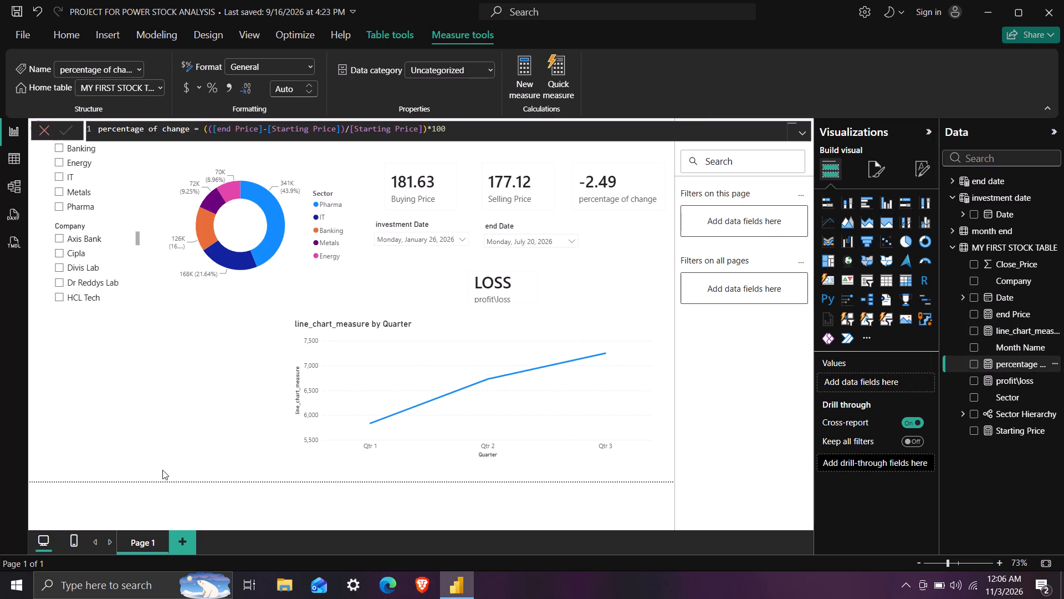
pyautogui.click(94, 413)
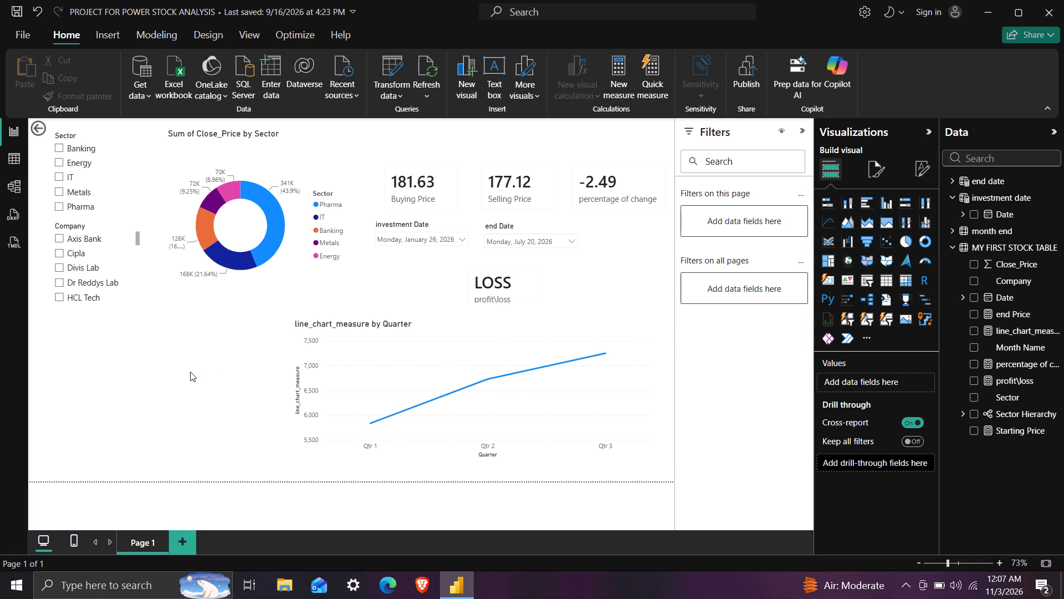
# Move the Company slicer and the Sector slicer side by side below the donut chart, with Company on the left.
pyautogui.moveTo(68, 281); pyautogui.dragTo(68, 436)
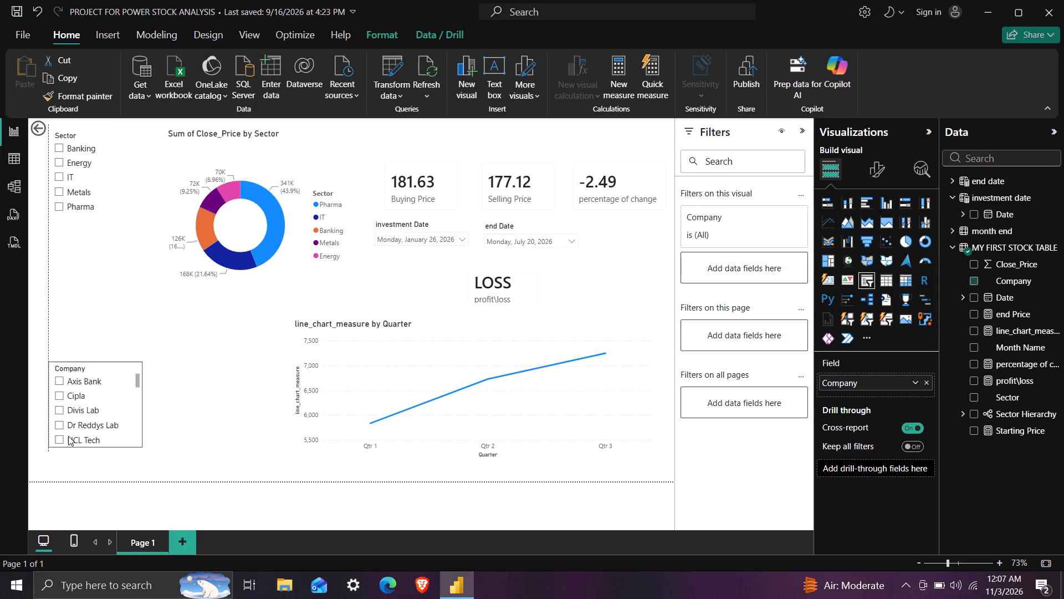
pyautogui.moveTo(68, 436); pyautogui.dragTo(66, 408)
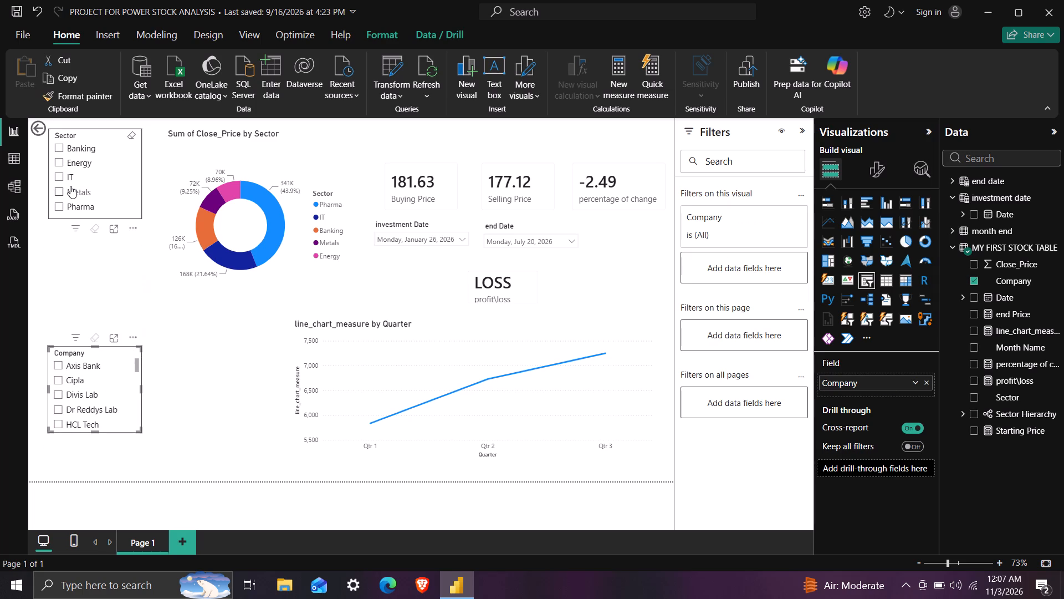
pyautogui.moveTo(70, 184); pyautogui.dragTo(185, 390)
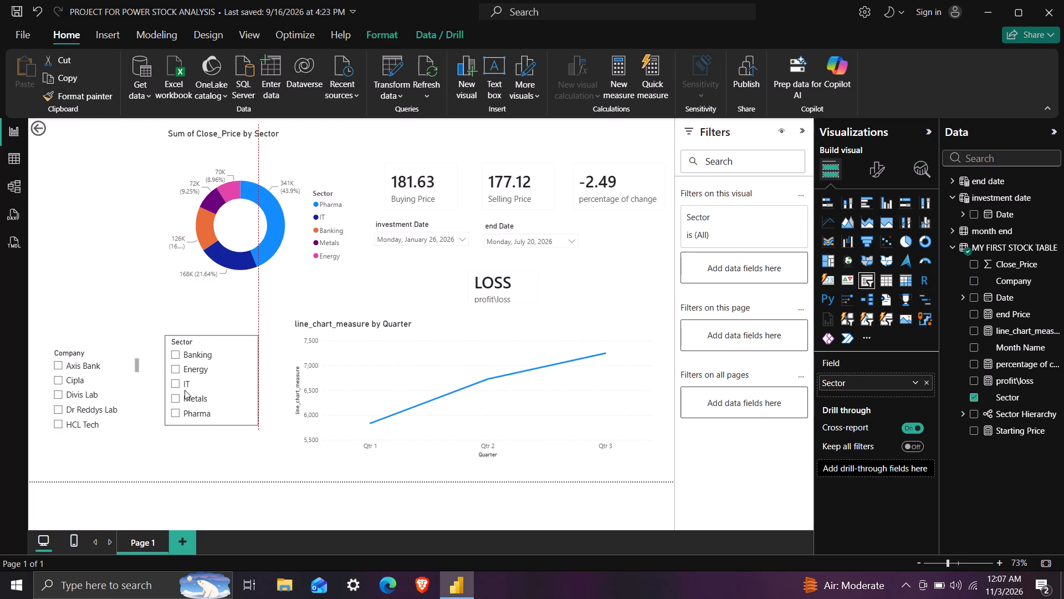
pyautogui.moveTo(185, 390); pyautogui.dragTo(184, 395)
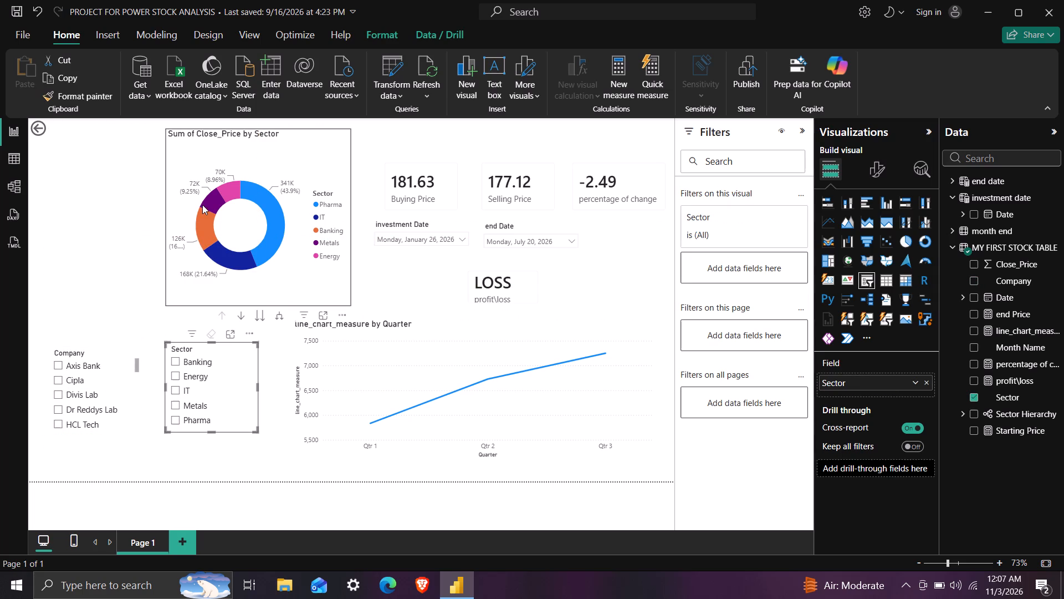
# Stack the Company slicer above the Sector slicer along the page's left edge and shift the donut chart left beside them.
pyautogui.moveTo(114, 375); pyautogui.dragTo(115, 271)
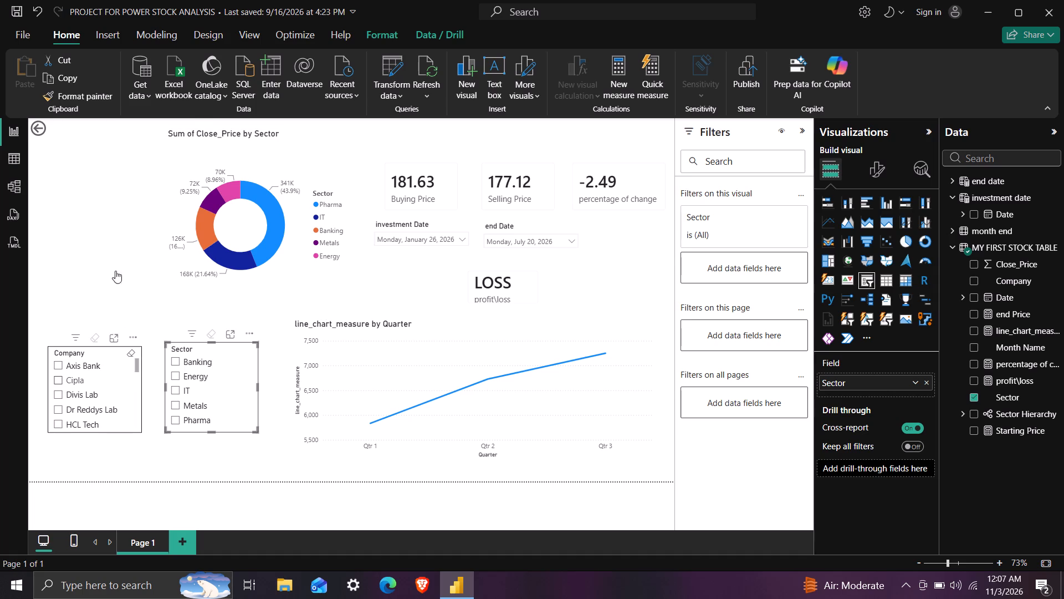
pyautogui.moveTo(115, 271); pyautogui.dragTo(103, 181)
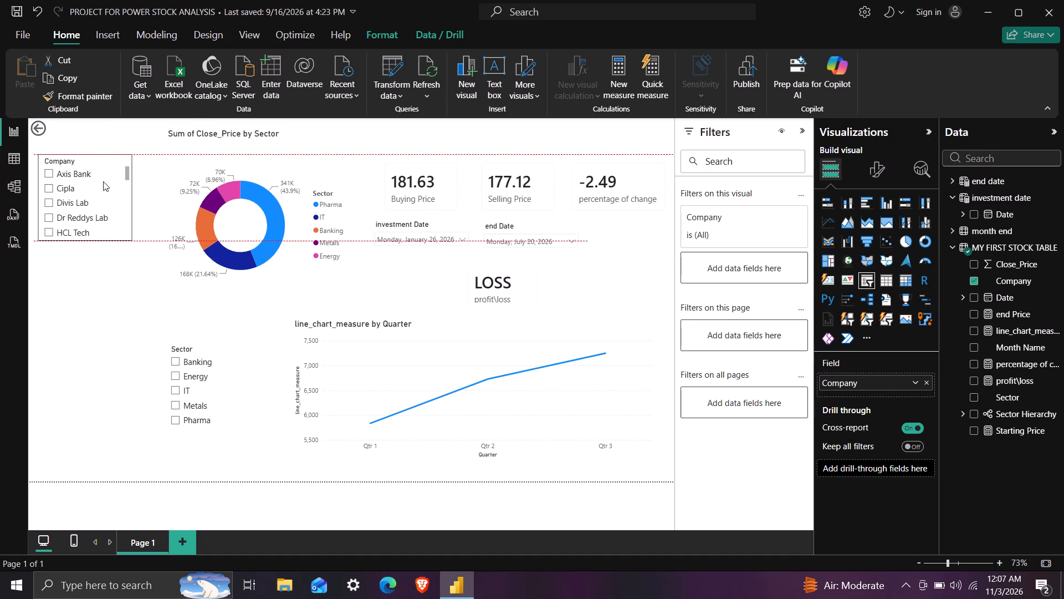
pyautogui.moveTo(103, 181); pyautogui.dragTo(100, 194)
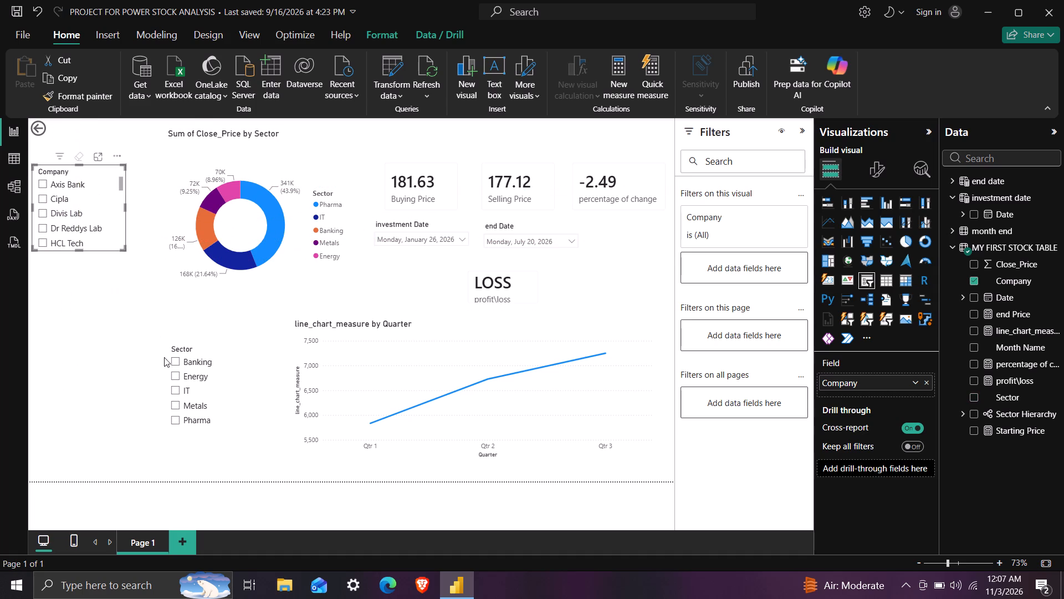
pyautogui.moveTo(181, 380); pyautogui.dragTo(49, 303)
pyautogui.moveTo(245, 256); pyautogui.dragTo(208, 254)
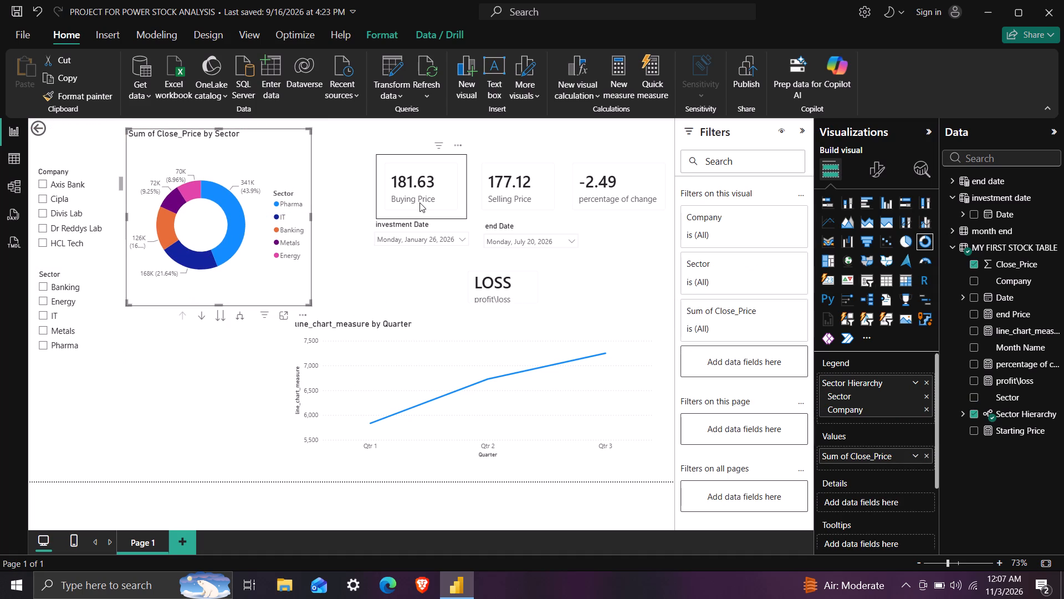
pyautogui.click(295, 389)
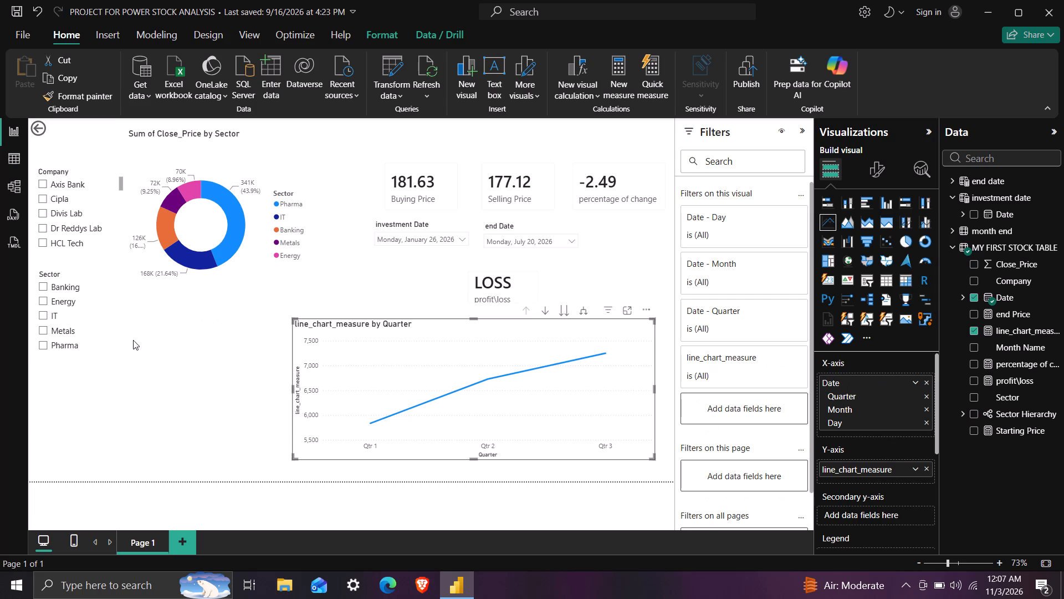
# Place the Sector slicer in the page's lower-left area and the Company slicer to its right, beside the line chart.
pyautogui.moveTo(82, 328); pyautogui.dragTo(105, 405)
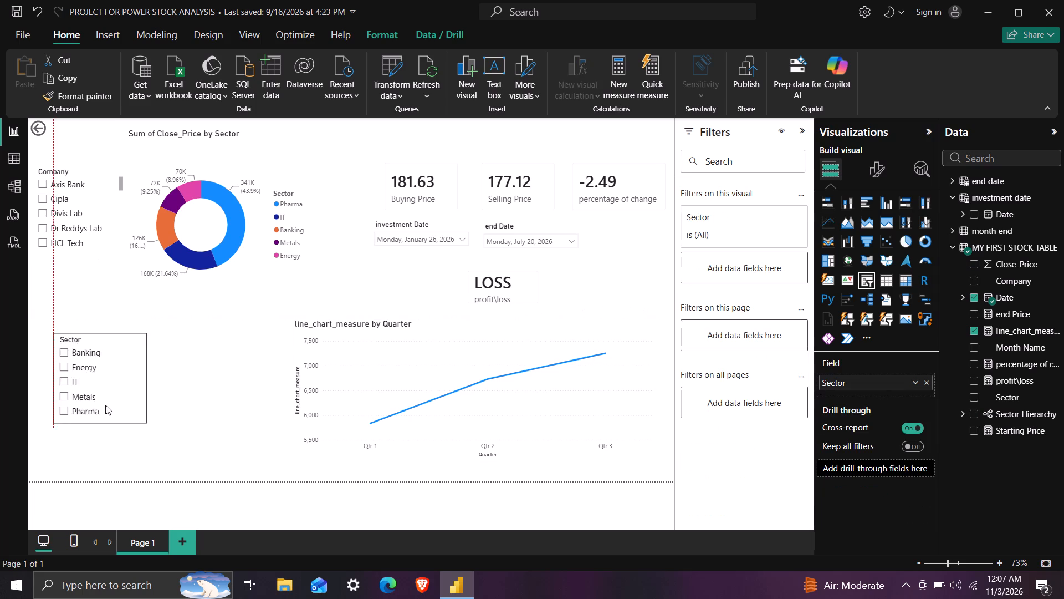
pyautogui.moveTo(105, 405); pyautogui.dragTo(86, 430)
pyautogui.moveTo(76, 195); pyautogui.dragTo(206, 383)
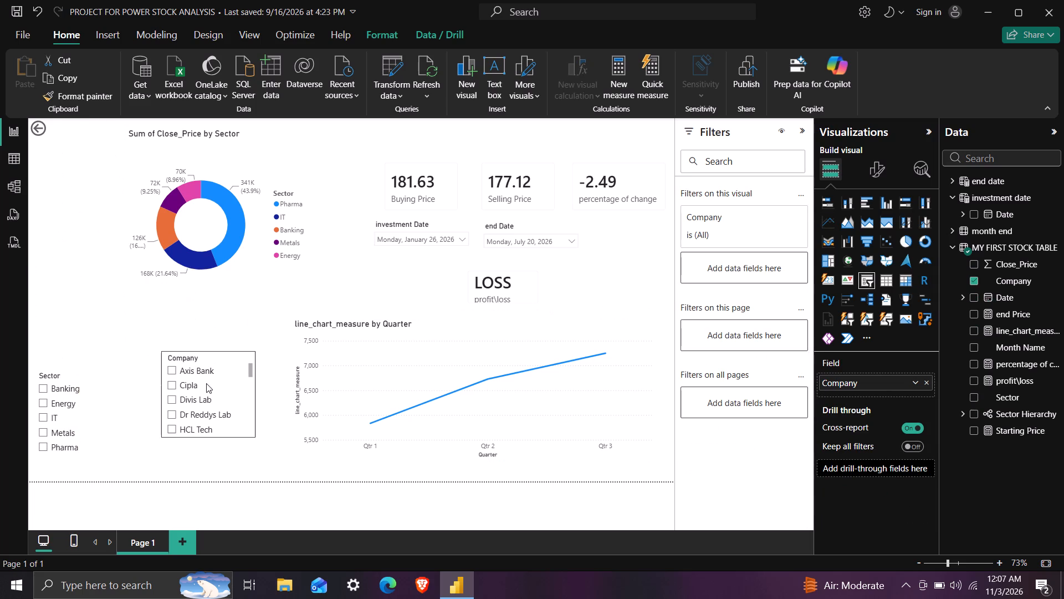
pyautogui.moveTo(206, 383); pyautogui.dragTo(204, 395)
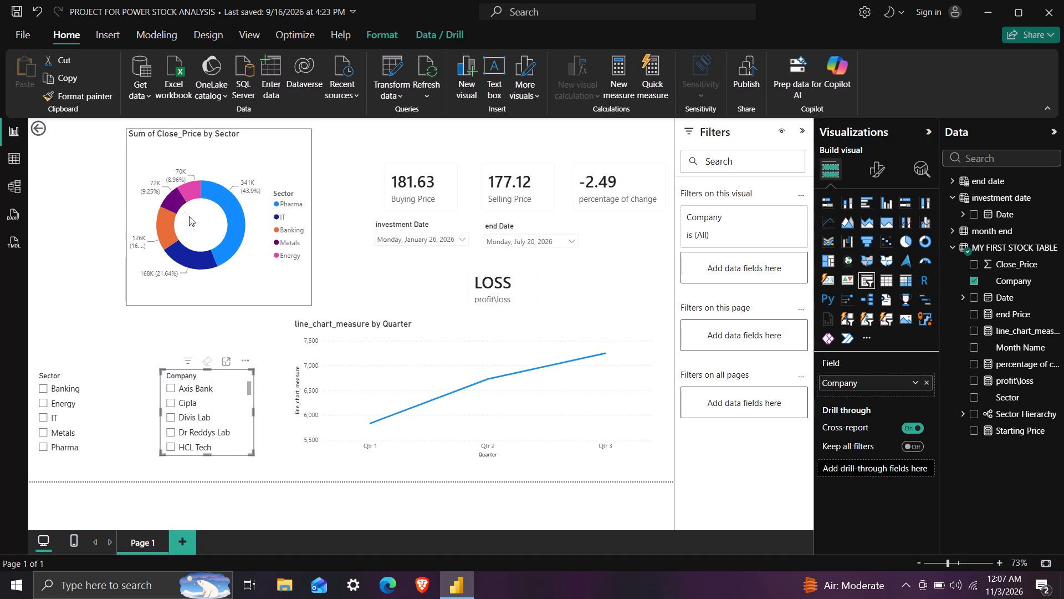
# Move the Sum of Close_Price by Sector donut chart right, next to the Buying Price card, and shorten it from its top edge.
pyautogui.moveTo(183, 209); pyautogui.dragTo(223, 207)
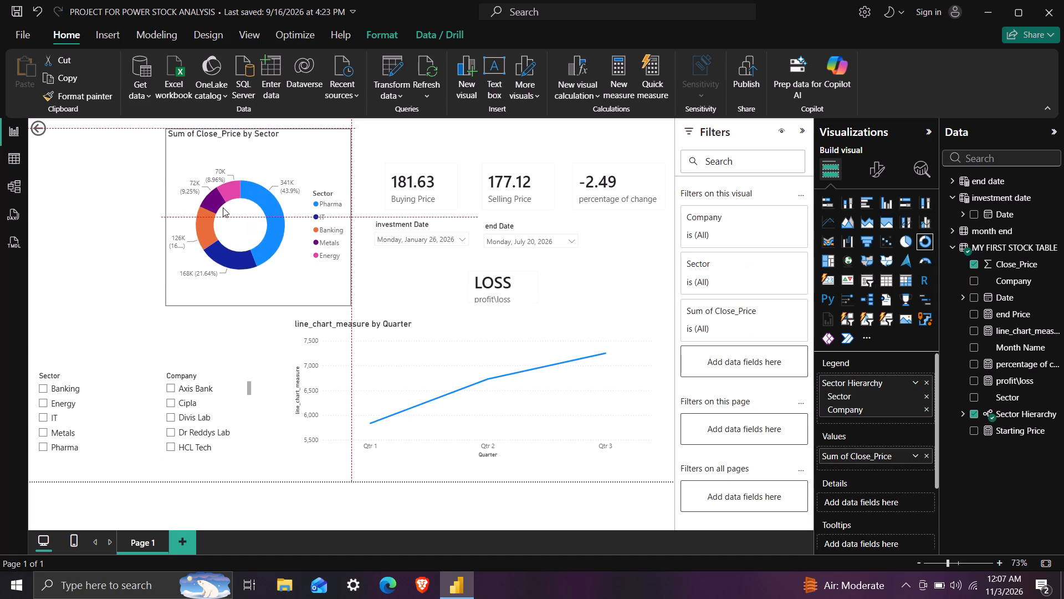
pyautogui.moveTo(223, 207); pyautogui.dragTo(232, 212)
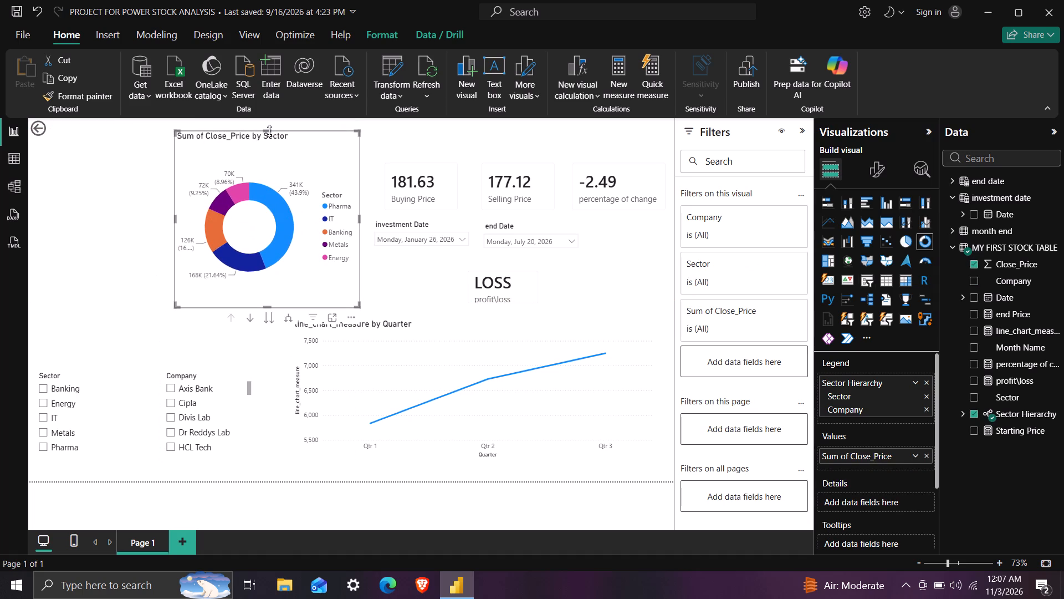
pyautogui.moveTo(269, 131); pyautogui.dragTo(269, 161)
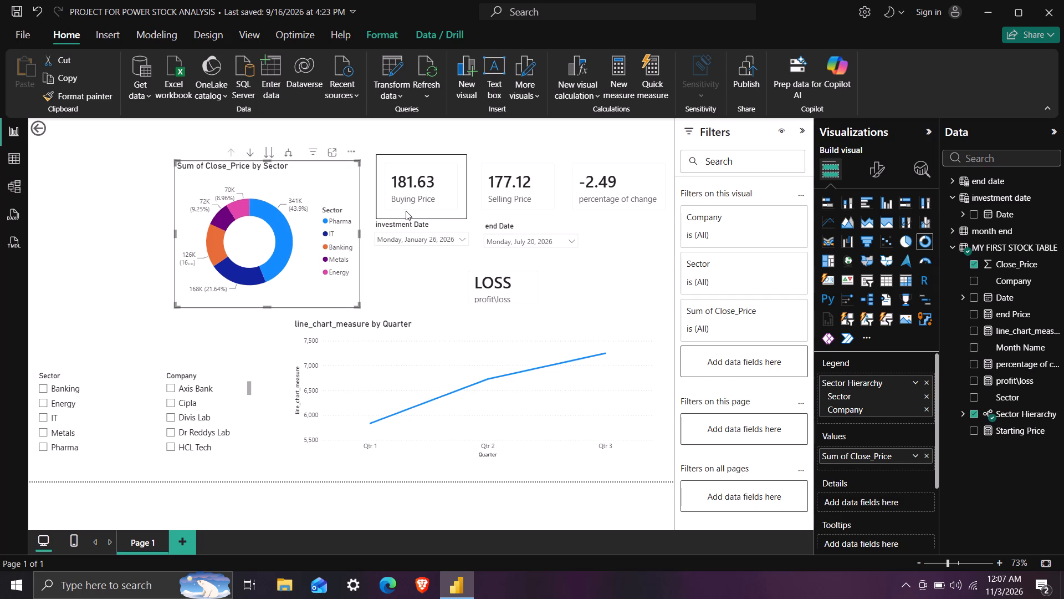
pyautogui.click(105, 254)
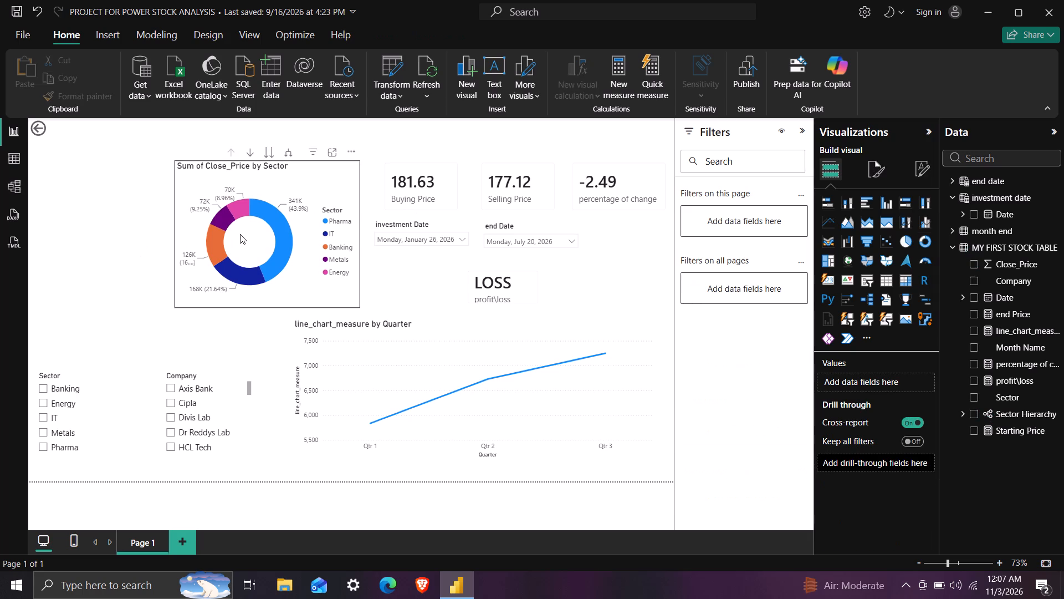
# Duplicate the Sum of Close_Price by Sector donut chart on the same page.
pyautogui.rightClick(240, 234)
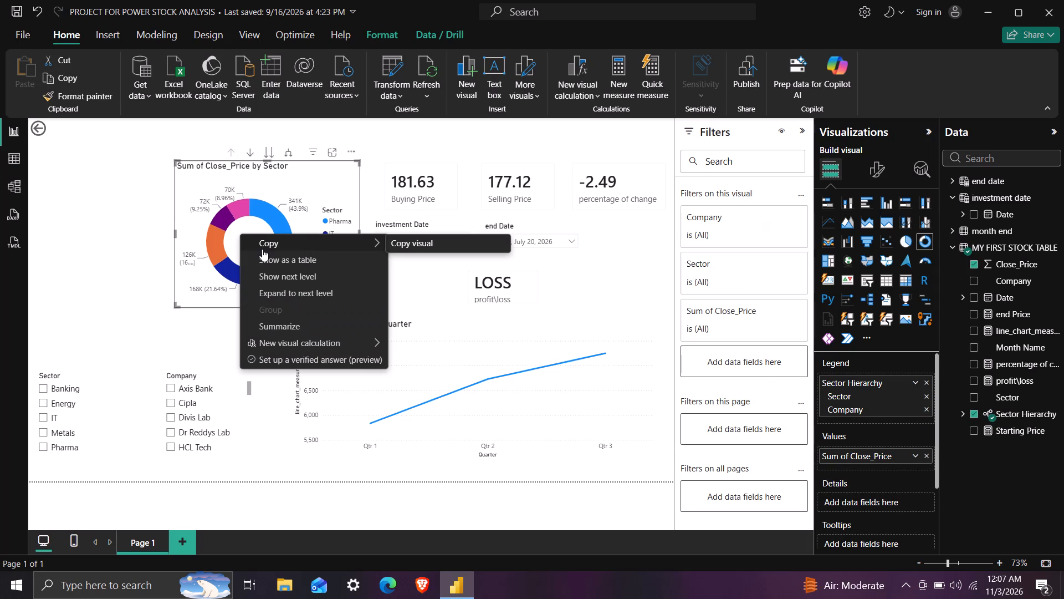
pyautogui.click(303, 238)
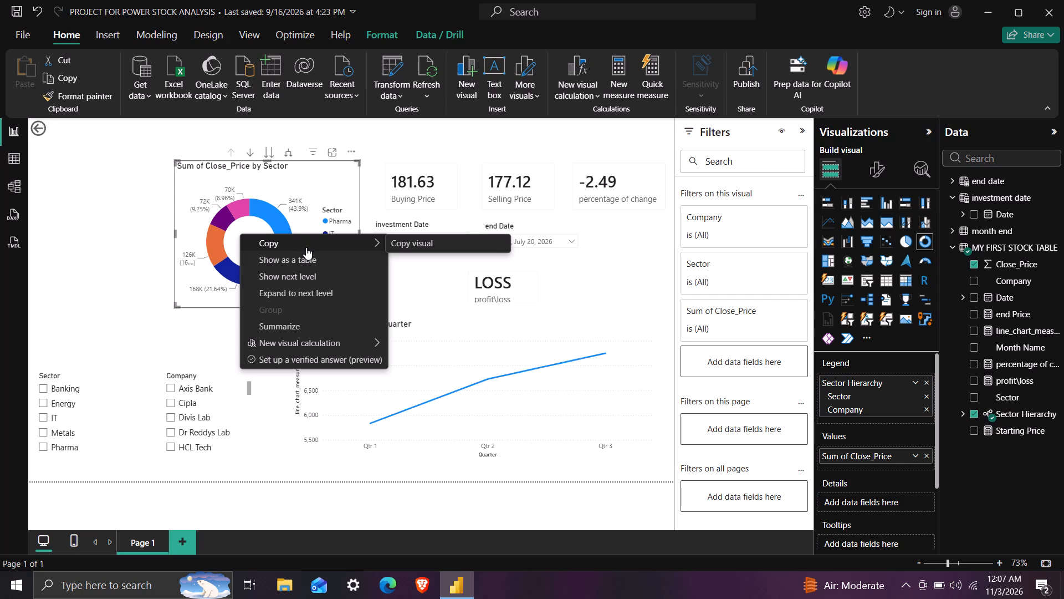
pyautogui.click(306, 247)
pyautogui.click(363, 245)
pyautogui.click(417, 245)
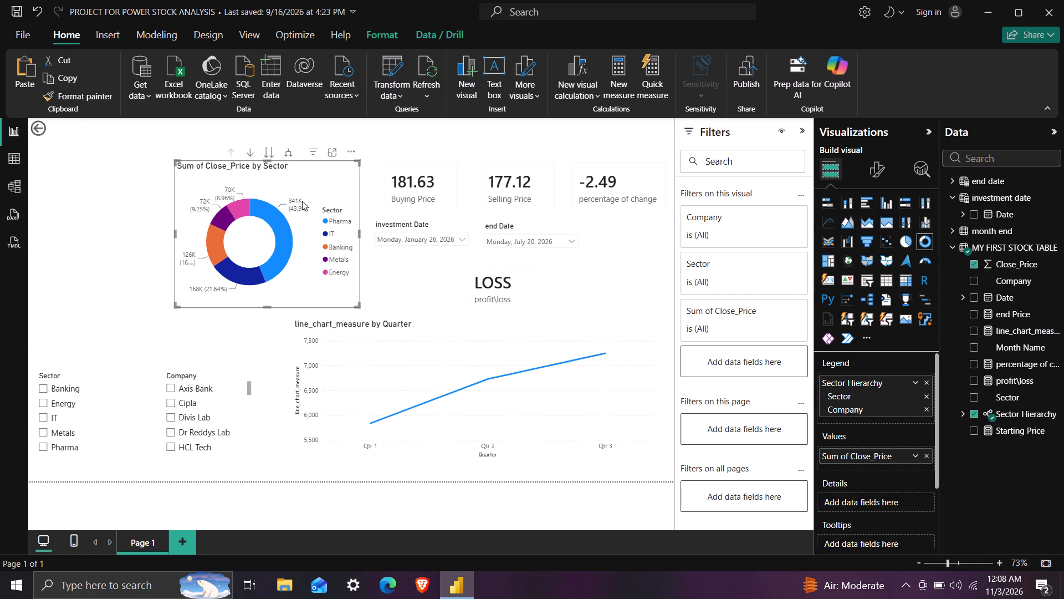
pyautogui.doubleClick(264, 227)
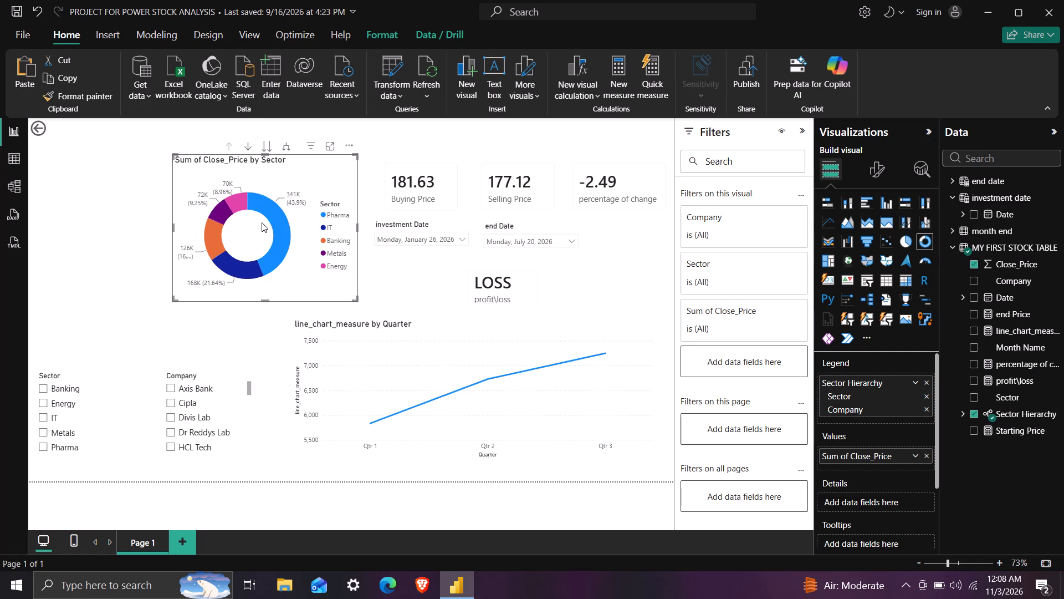
pyautogui.hotkey('ctrl', 'c')
pyautogui.hotkey('ctrl', 'v')
# Move the duplicate donut chart to the page's left edge and narrow it from its right side.
pyautogui.moveTo(262, 222); pyautogui.dragTo(163, 217)
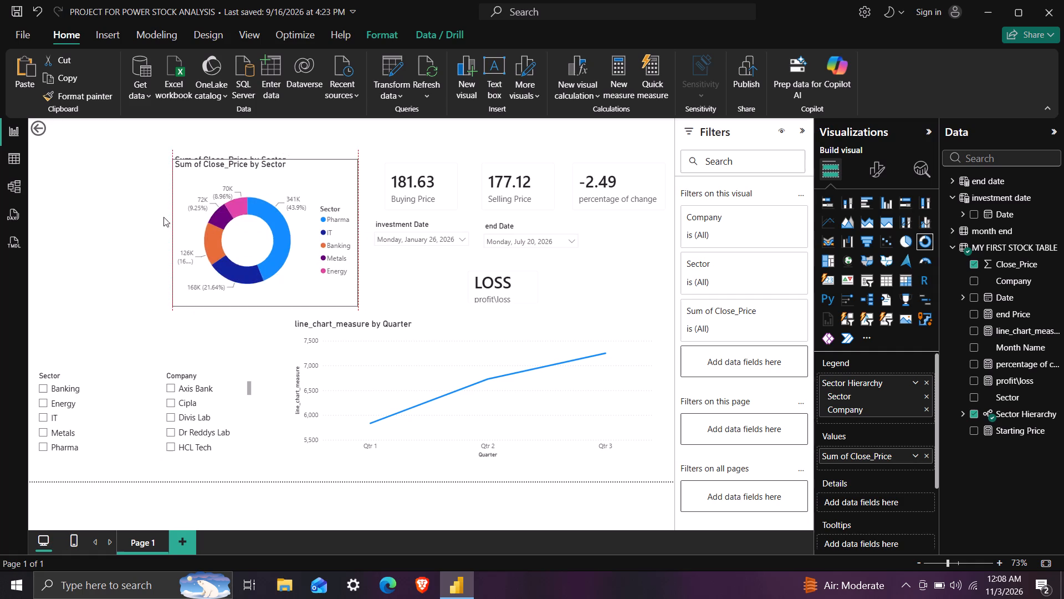
pyautogui.moveTo(163, 217); pyautogui.dragTo(113, 214)
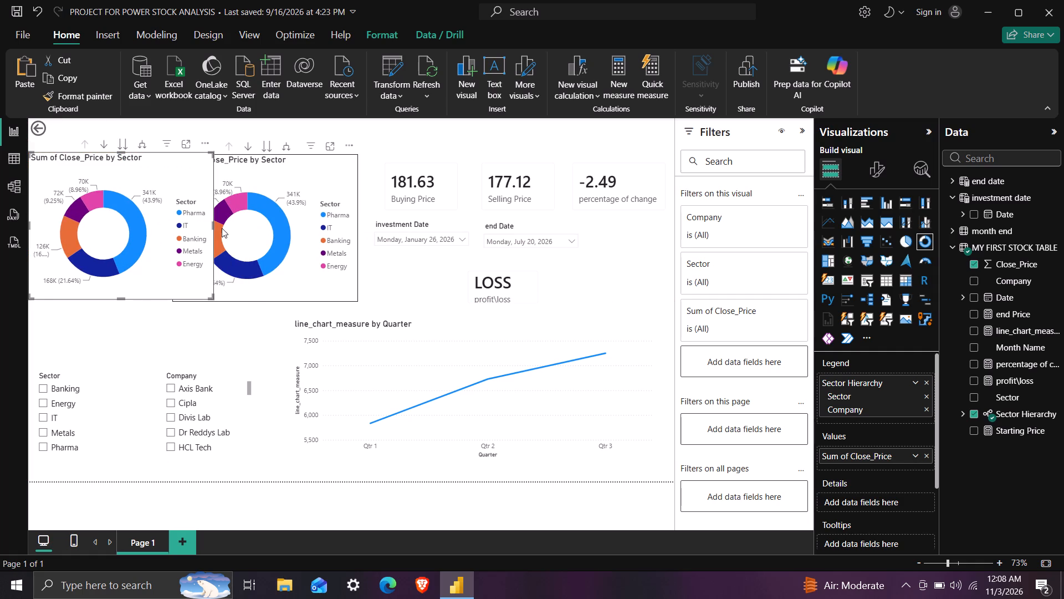
pyautogui.moveTo(213, 226); pyautogui.dragTo(184, 228)
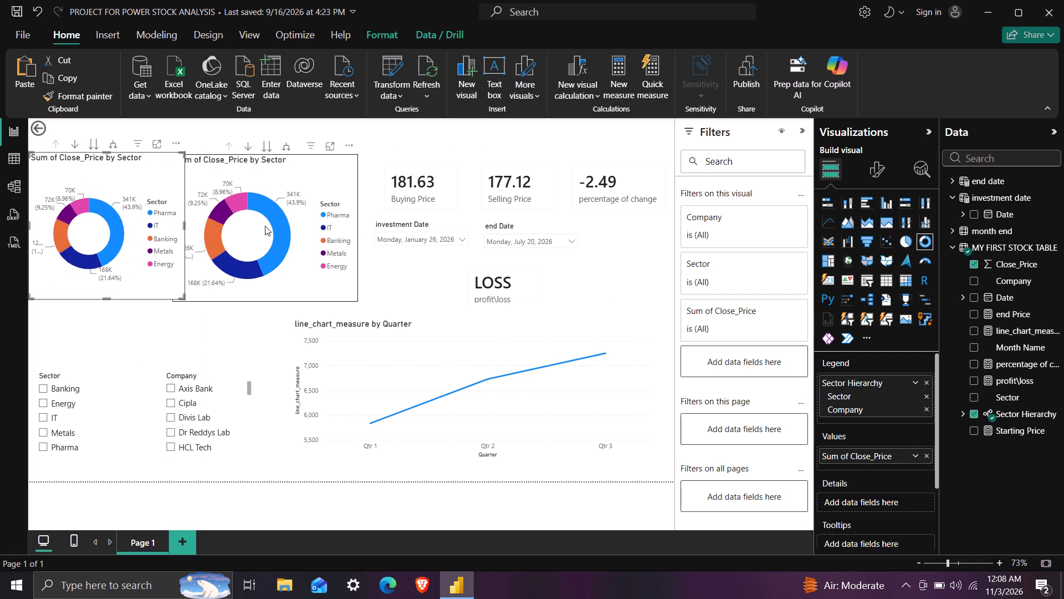
# Narrow the original donut chart from its left side and nudge both donut charts so they sit side by side without overlapping.
pyautogui.click(311, 225)
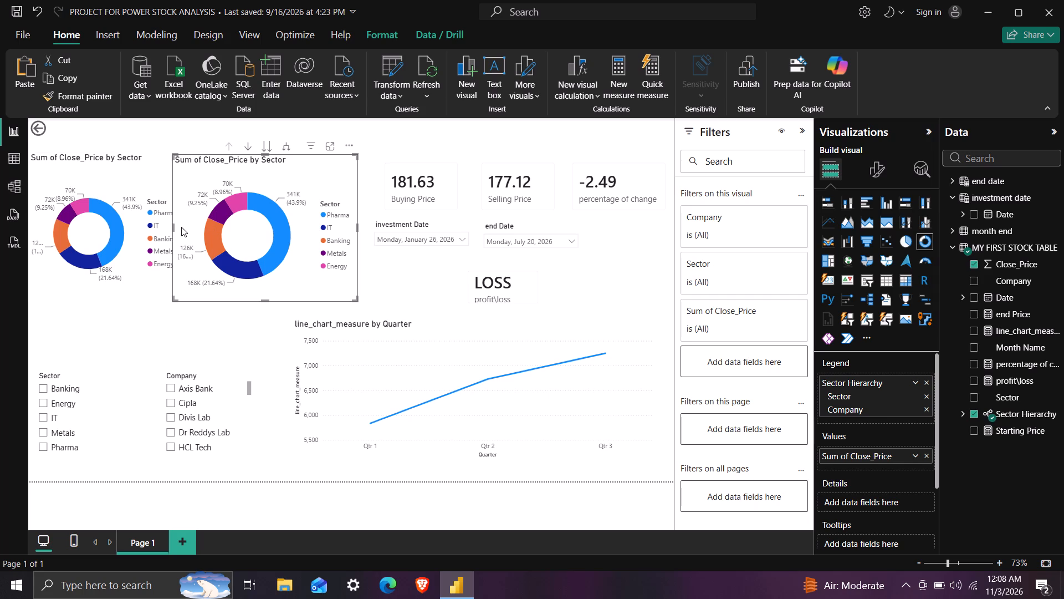
pyautogui.moveTo(173, 227); pyautogui.dragTo(199, 225)
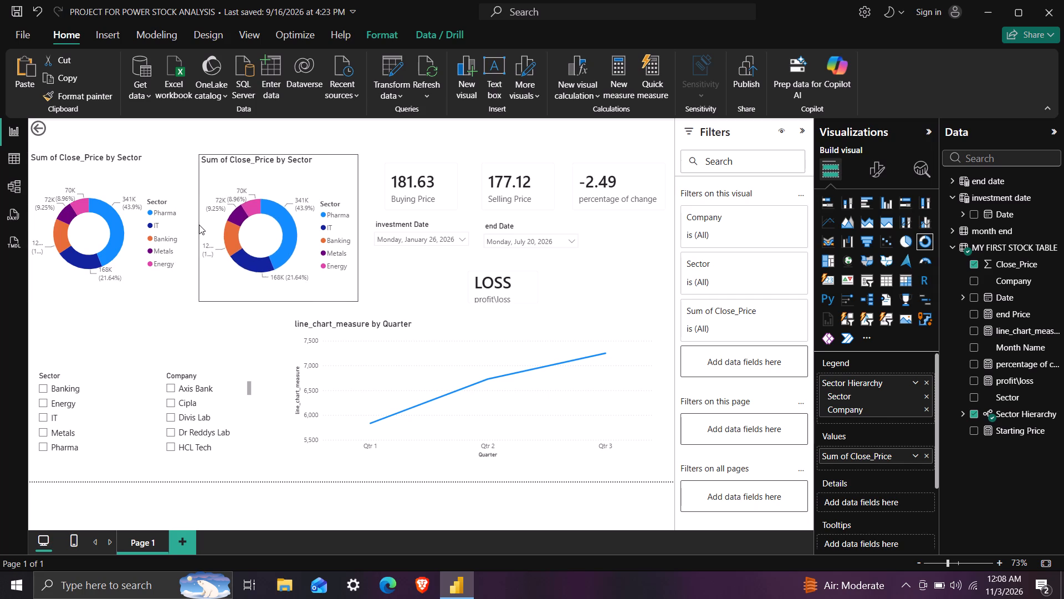
pyautogui.moveTo(199, 225); pyautogui.dragTo(200, 217)
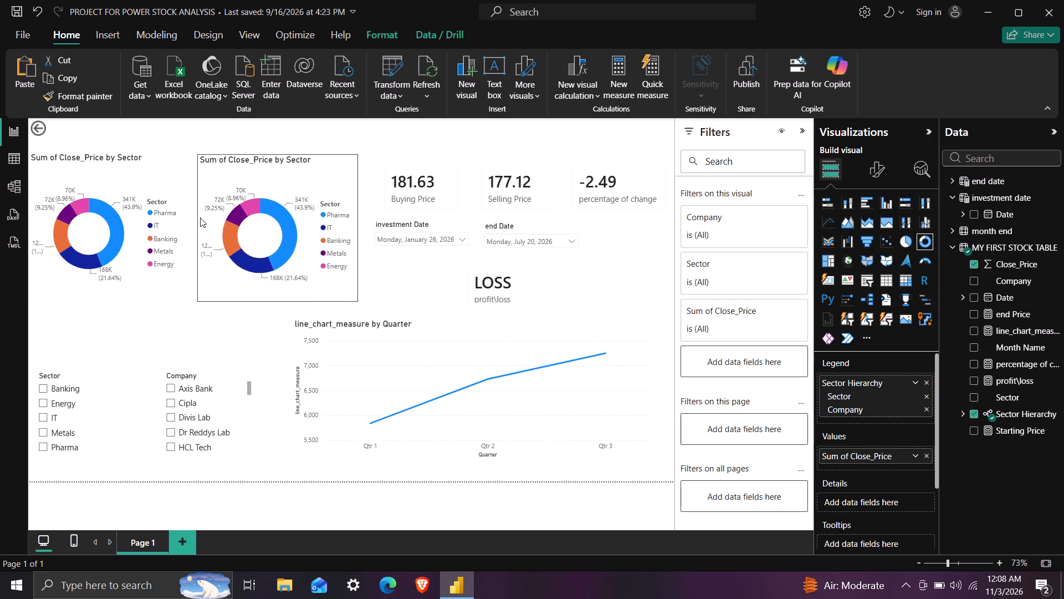
pyautogui.moveTo(200, 217); pyautogui.dragTo(195, 217)
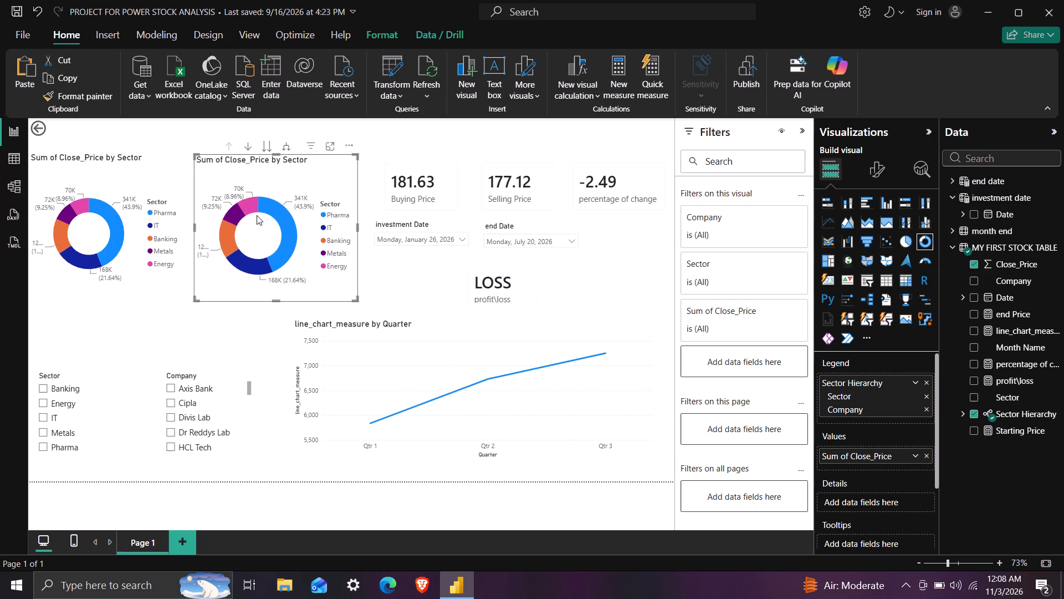
pyautogui.moveTo(258, 215); pyautogui.dragTo(263, 214)
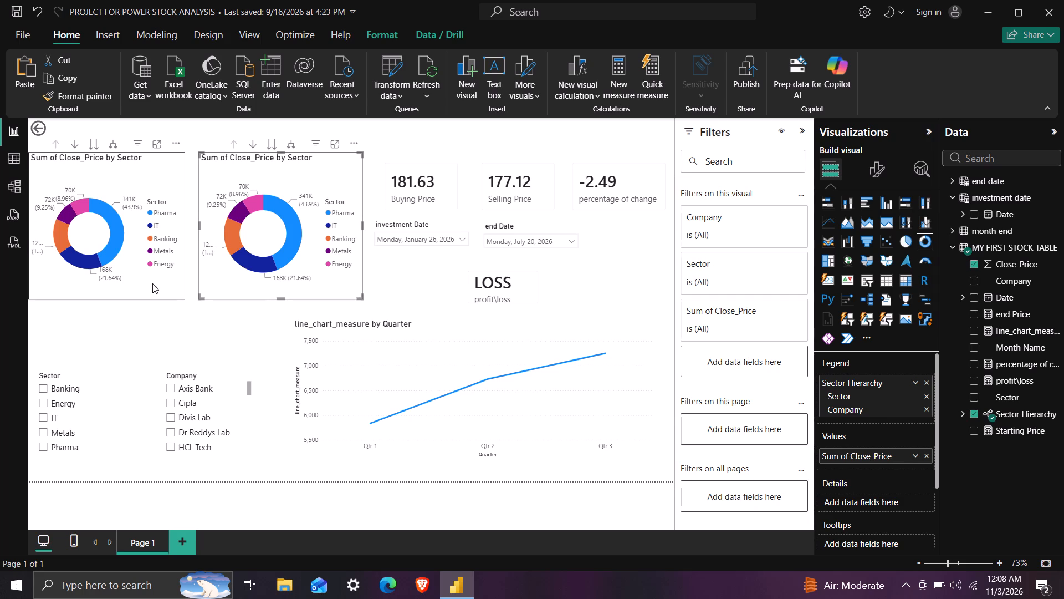
pyautogui.click(147, 247)
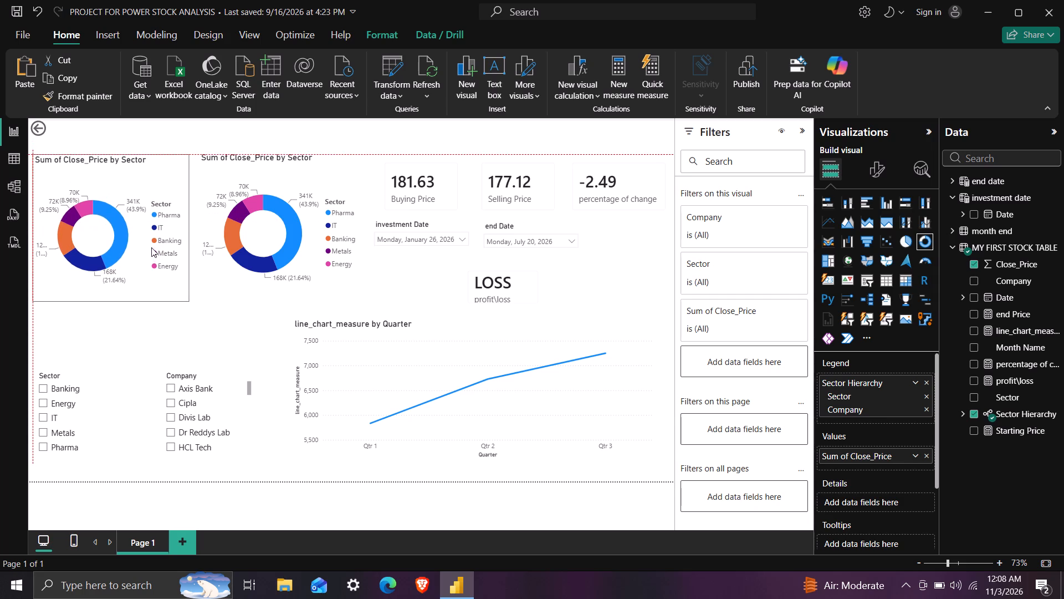
pyautogui.click(158, 358)
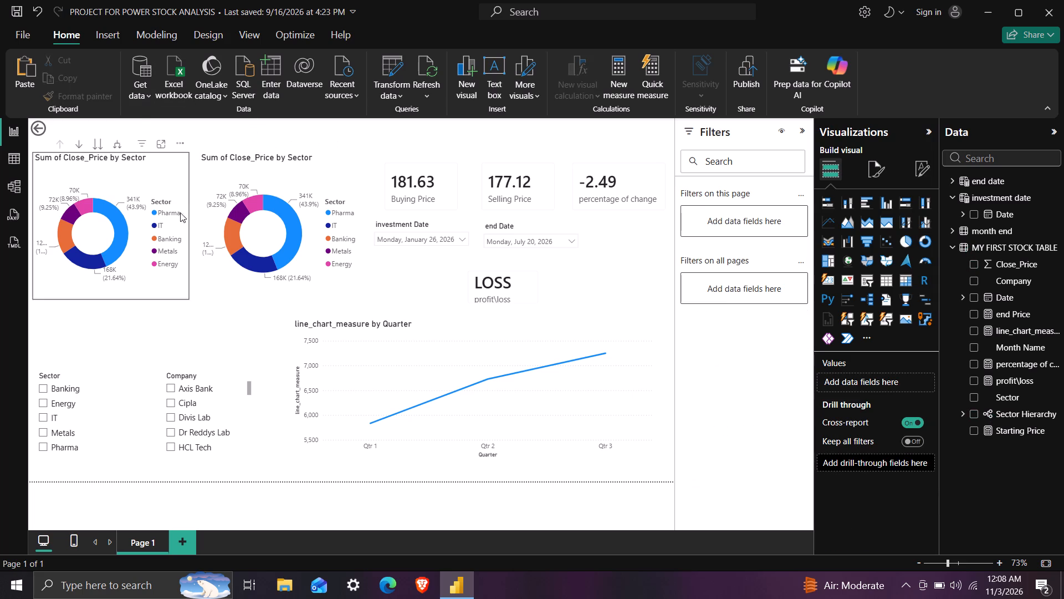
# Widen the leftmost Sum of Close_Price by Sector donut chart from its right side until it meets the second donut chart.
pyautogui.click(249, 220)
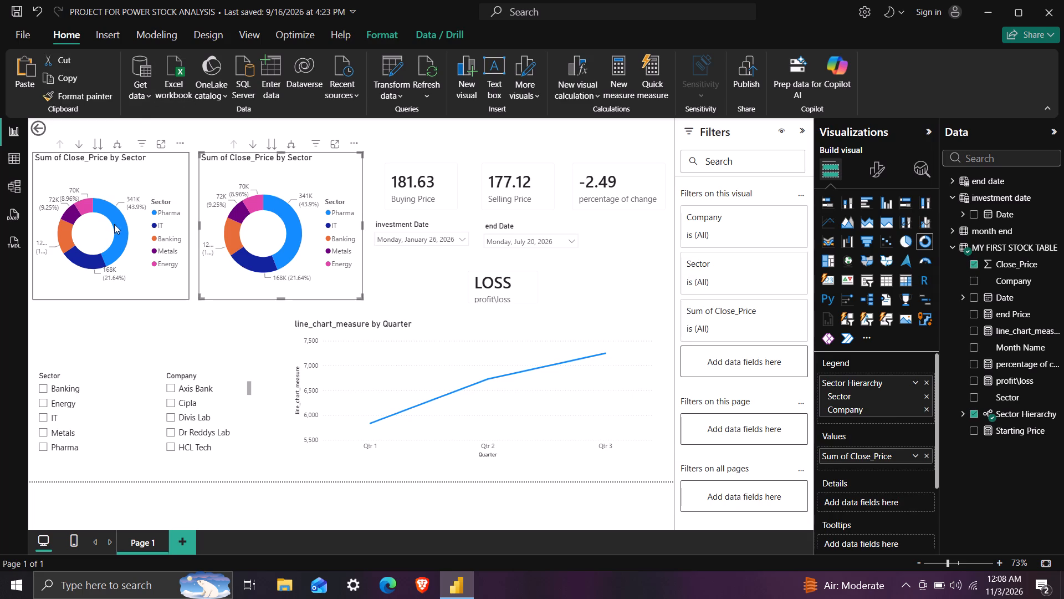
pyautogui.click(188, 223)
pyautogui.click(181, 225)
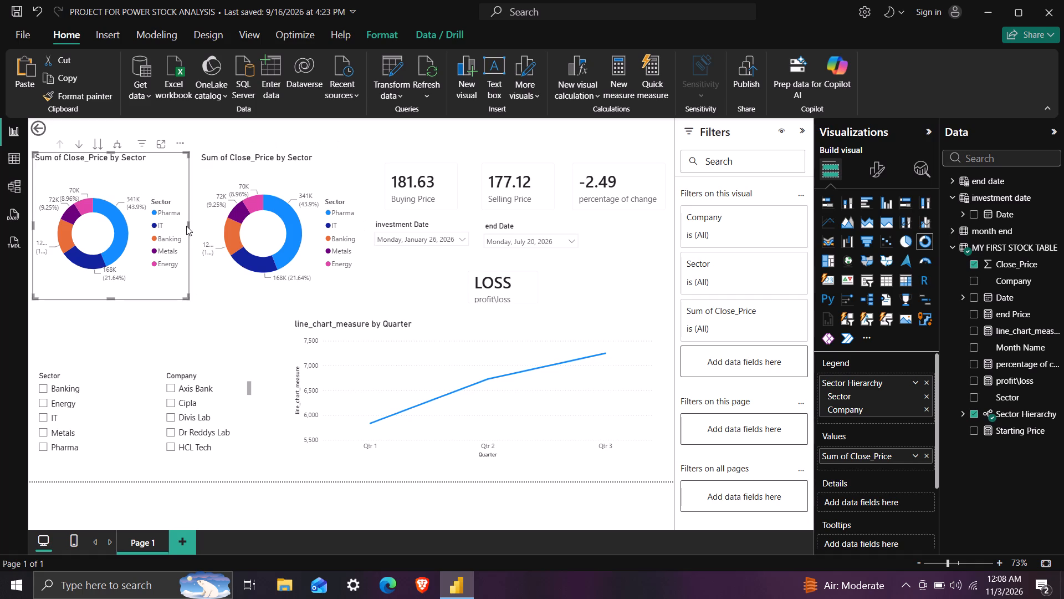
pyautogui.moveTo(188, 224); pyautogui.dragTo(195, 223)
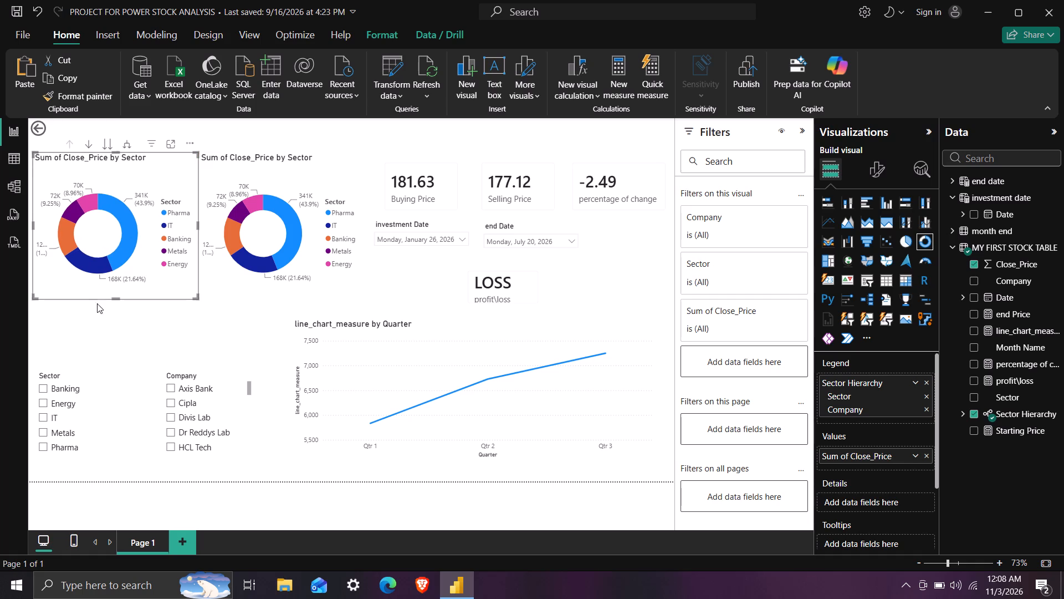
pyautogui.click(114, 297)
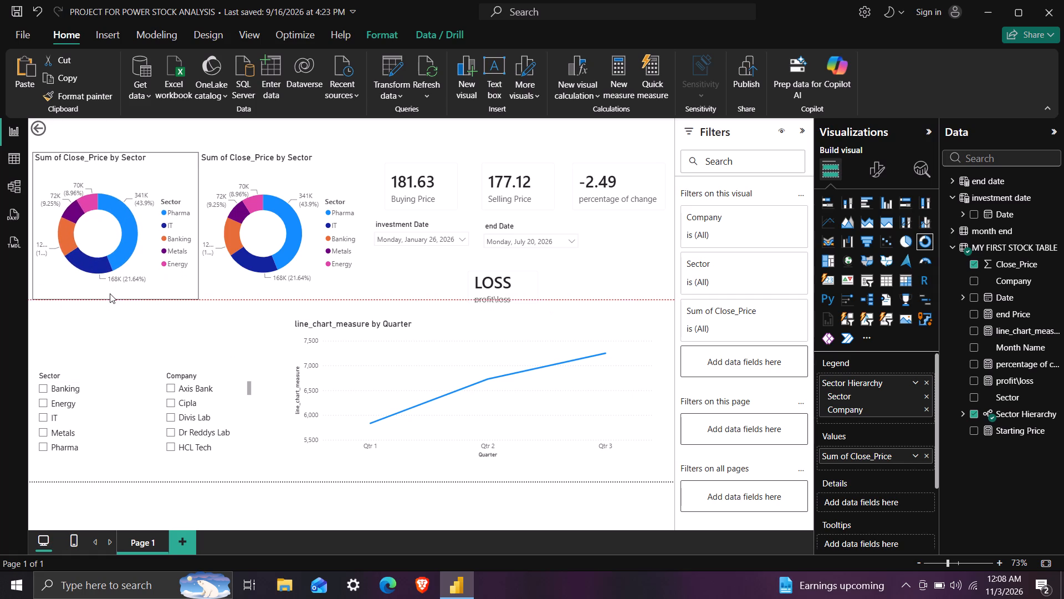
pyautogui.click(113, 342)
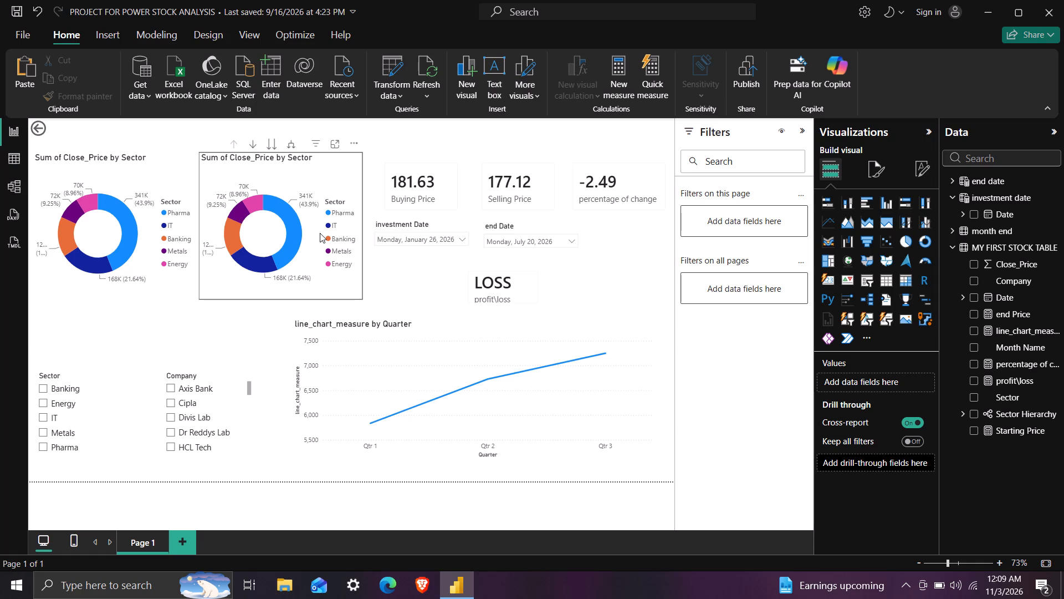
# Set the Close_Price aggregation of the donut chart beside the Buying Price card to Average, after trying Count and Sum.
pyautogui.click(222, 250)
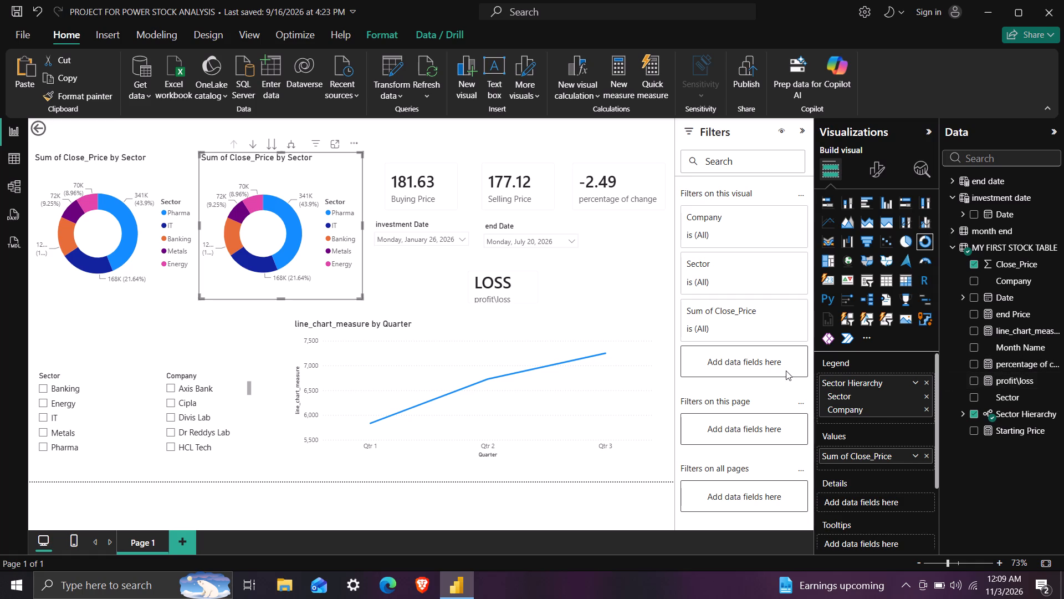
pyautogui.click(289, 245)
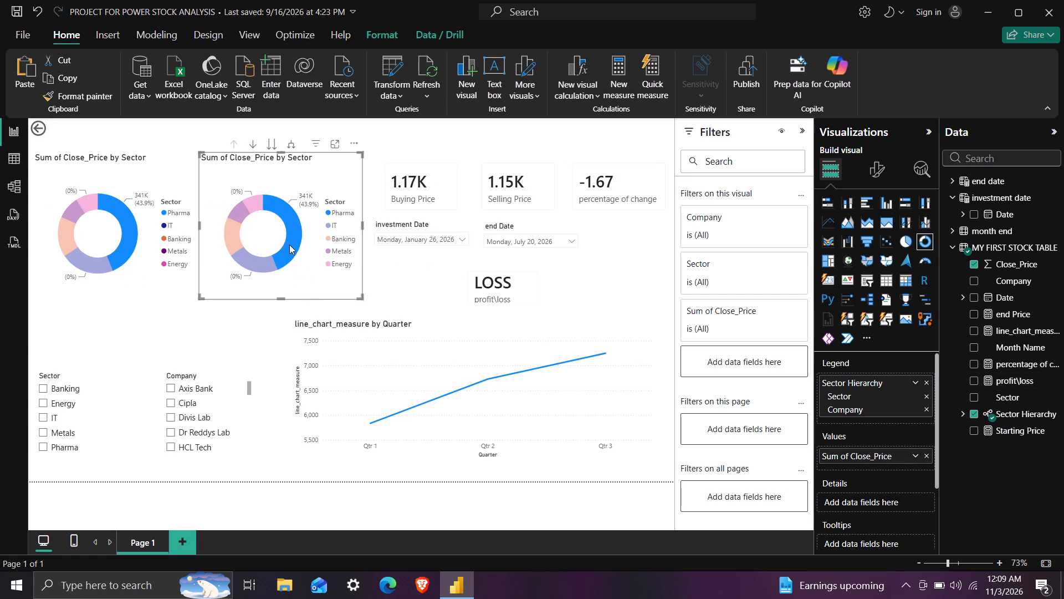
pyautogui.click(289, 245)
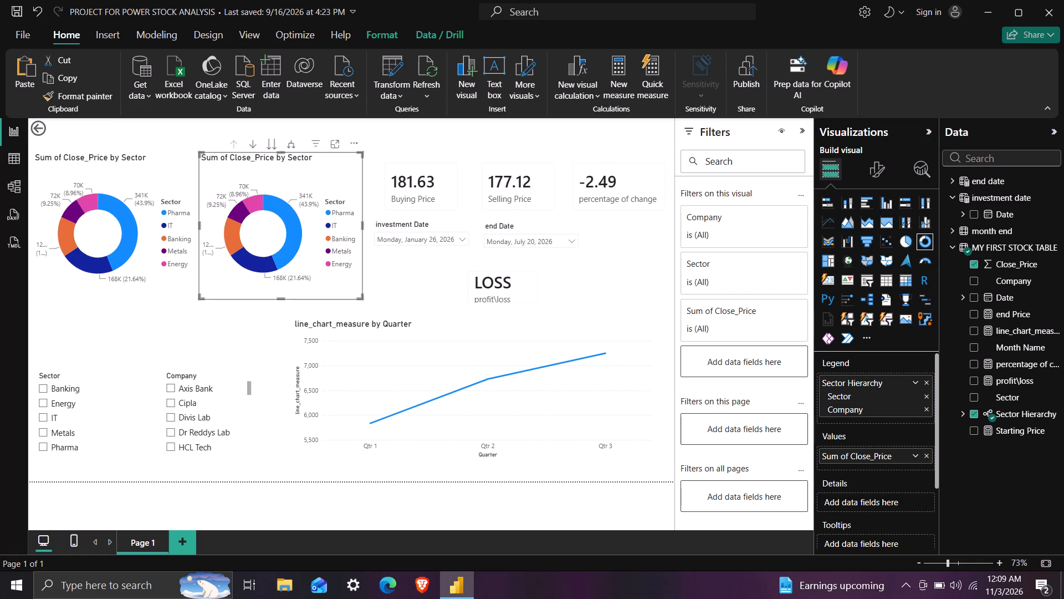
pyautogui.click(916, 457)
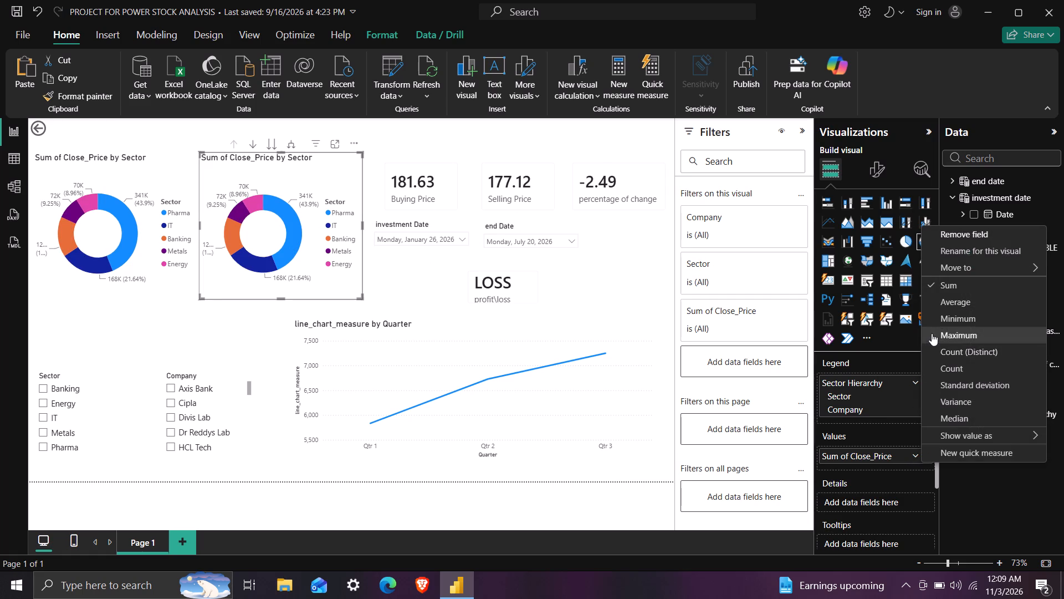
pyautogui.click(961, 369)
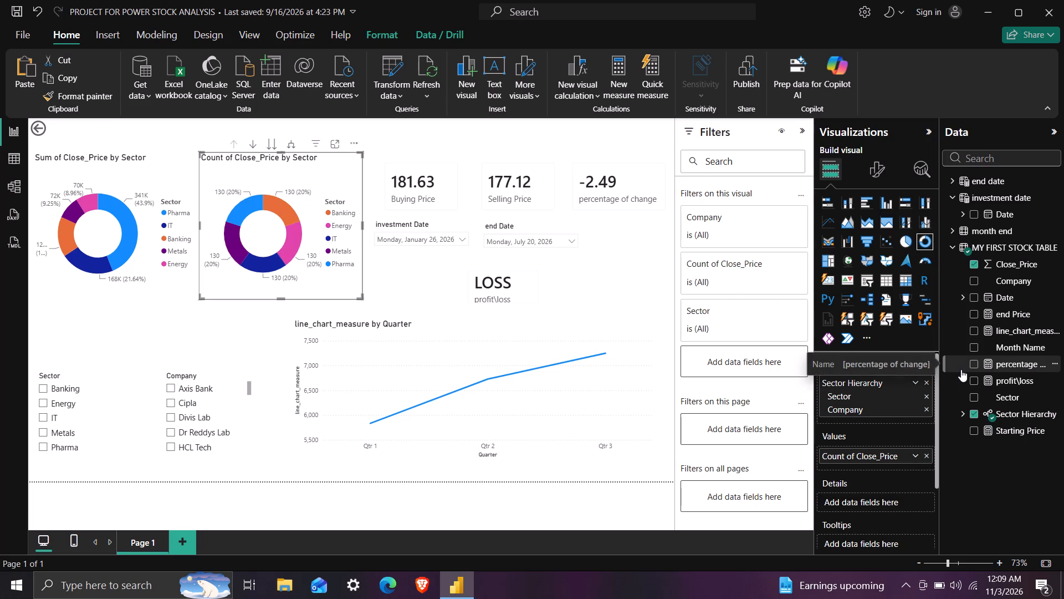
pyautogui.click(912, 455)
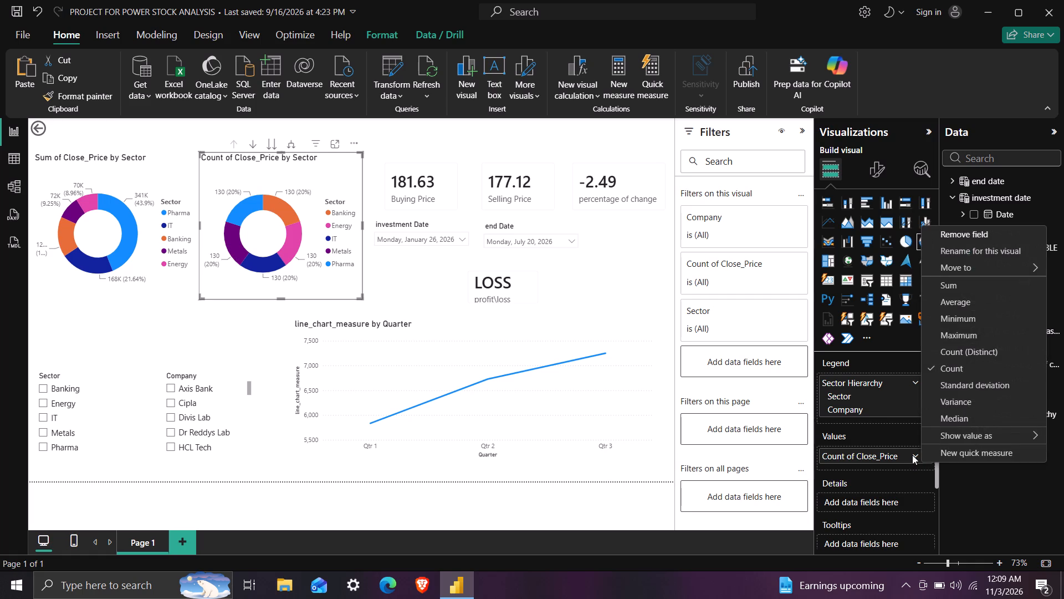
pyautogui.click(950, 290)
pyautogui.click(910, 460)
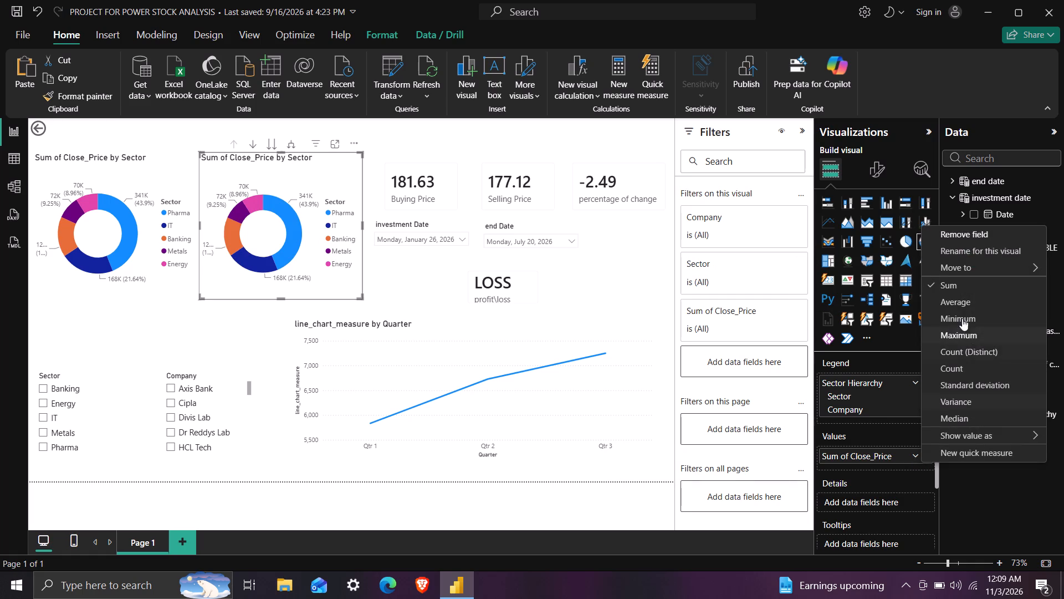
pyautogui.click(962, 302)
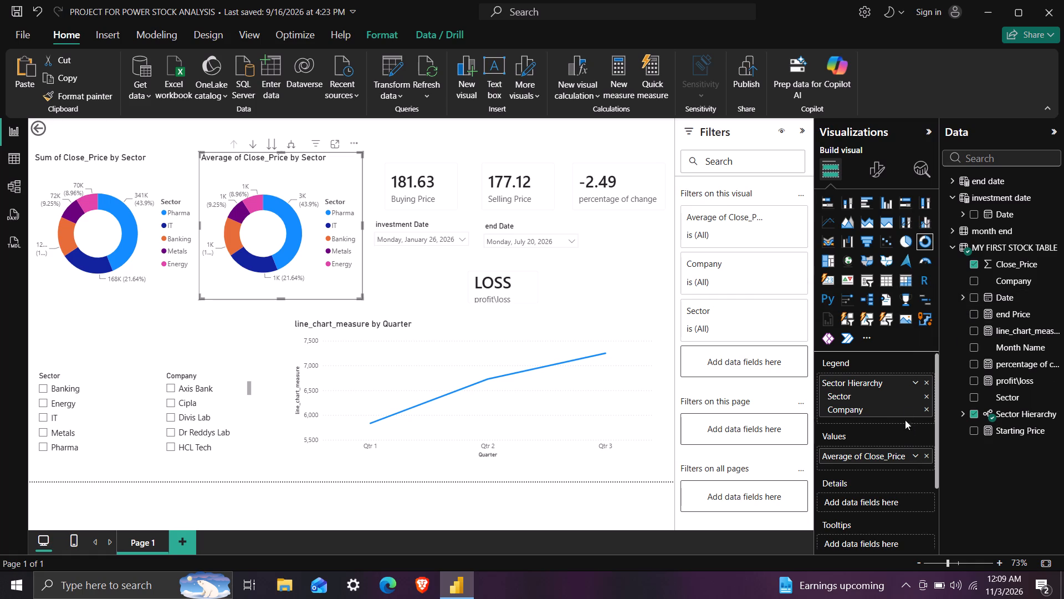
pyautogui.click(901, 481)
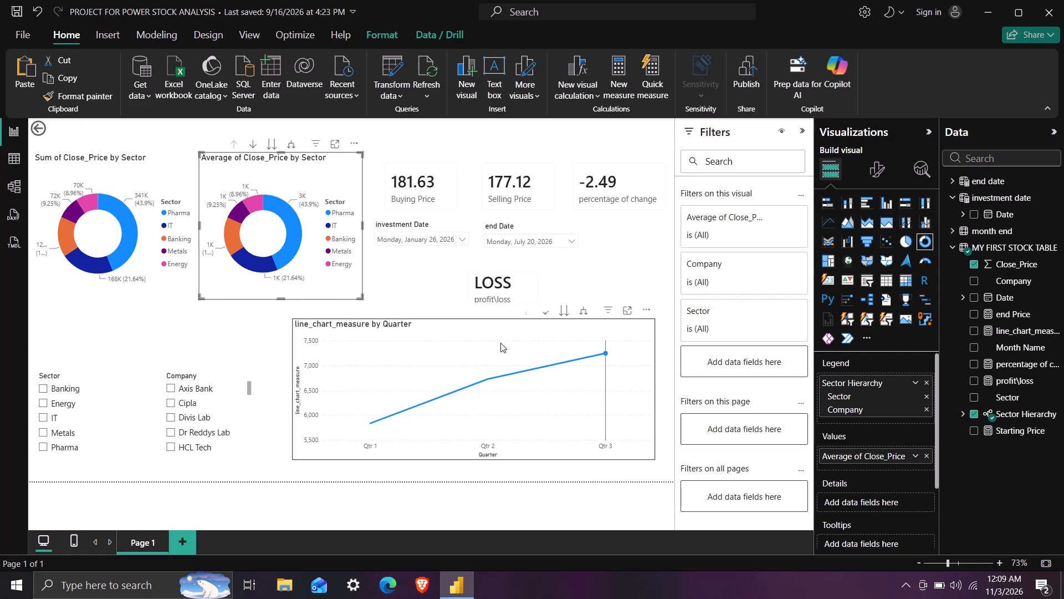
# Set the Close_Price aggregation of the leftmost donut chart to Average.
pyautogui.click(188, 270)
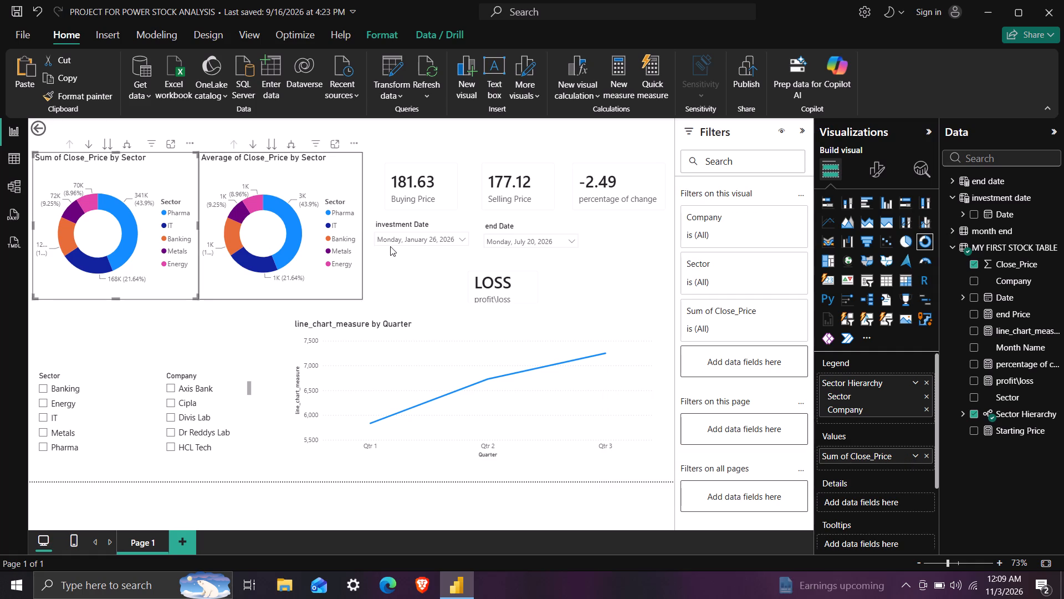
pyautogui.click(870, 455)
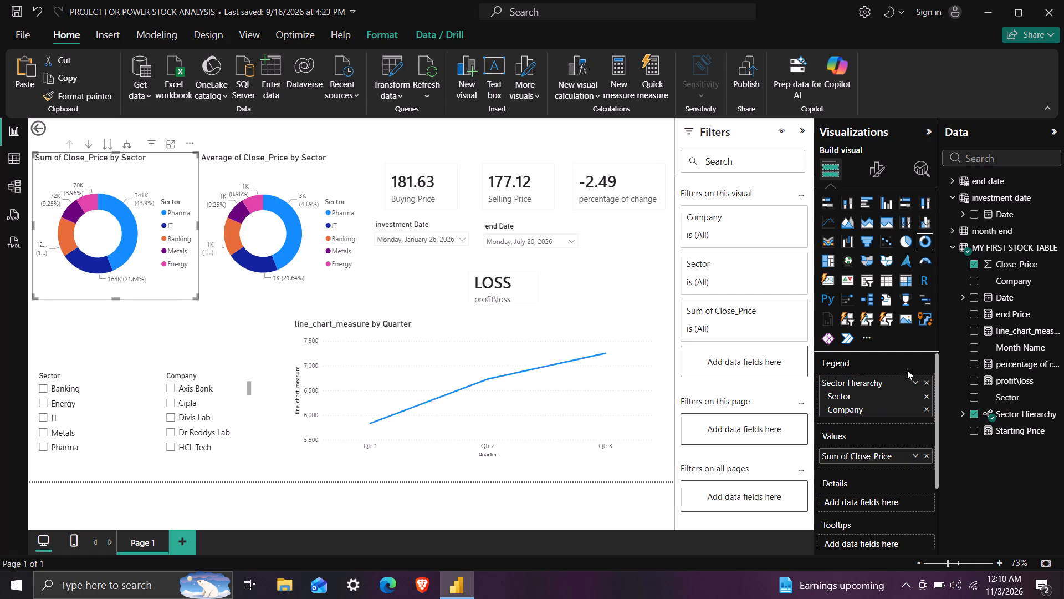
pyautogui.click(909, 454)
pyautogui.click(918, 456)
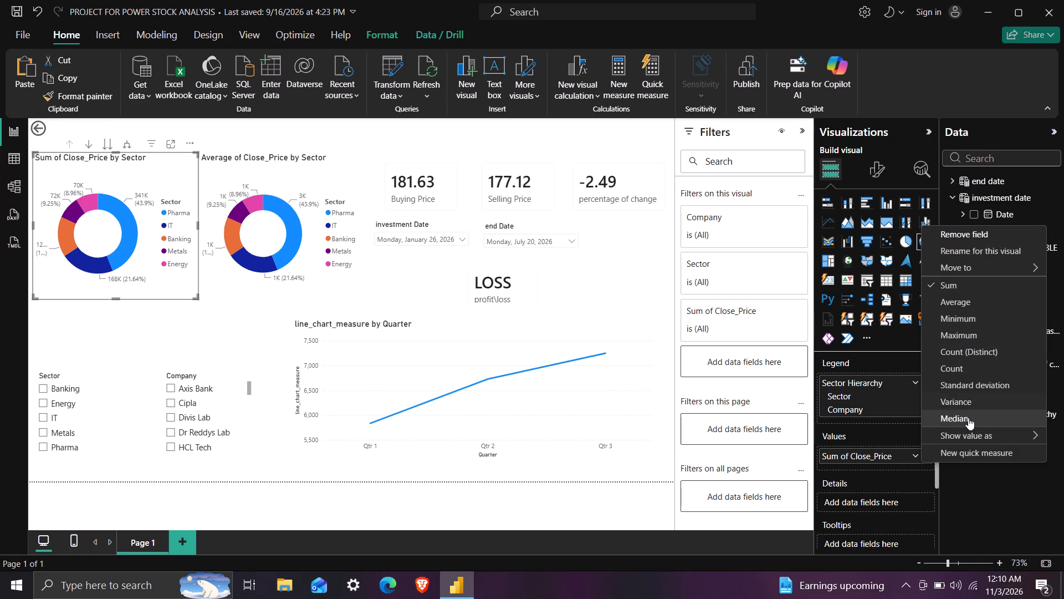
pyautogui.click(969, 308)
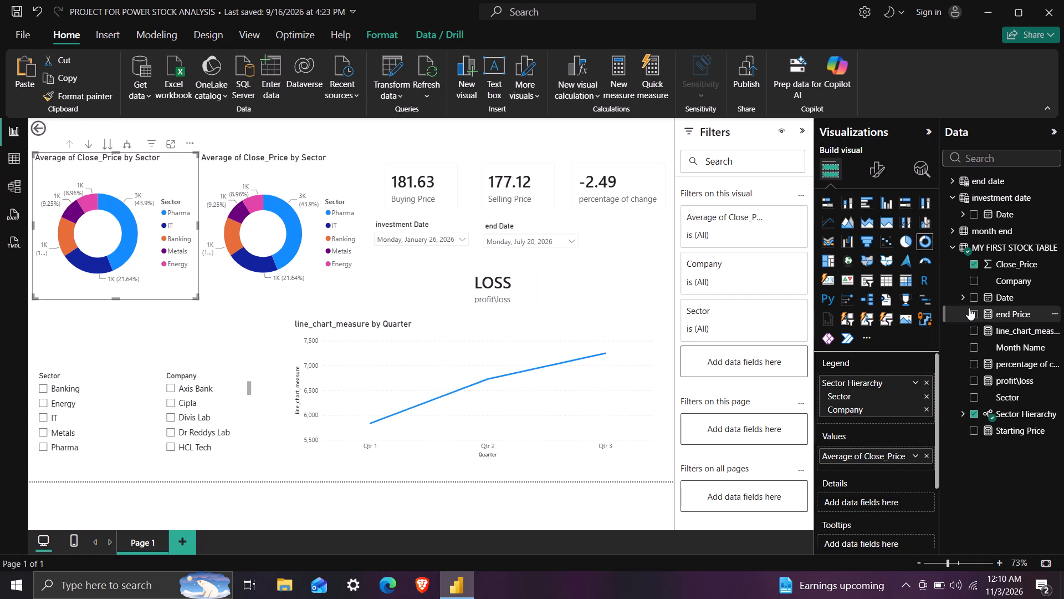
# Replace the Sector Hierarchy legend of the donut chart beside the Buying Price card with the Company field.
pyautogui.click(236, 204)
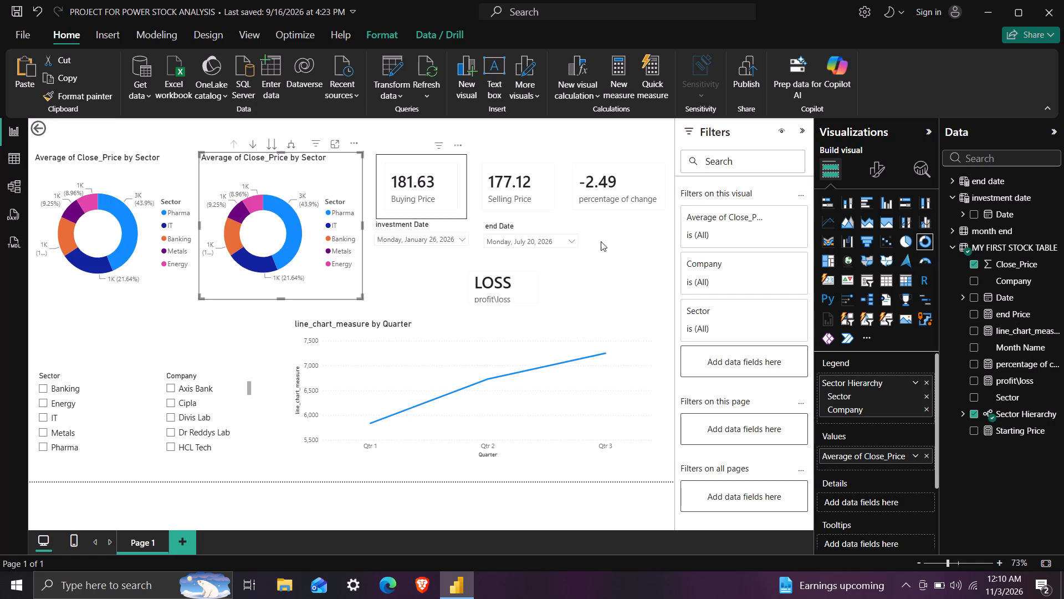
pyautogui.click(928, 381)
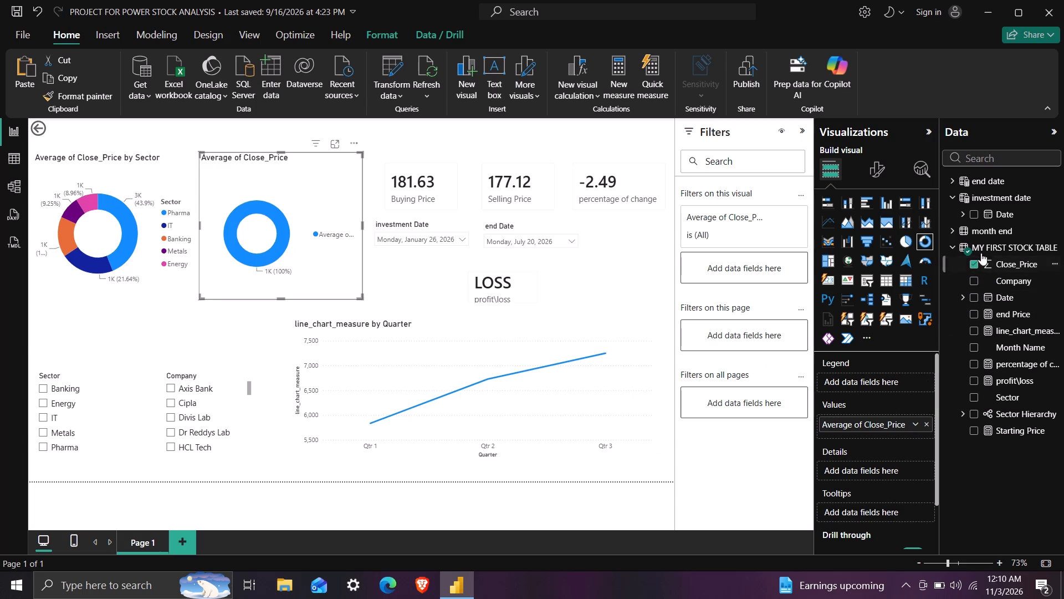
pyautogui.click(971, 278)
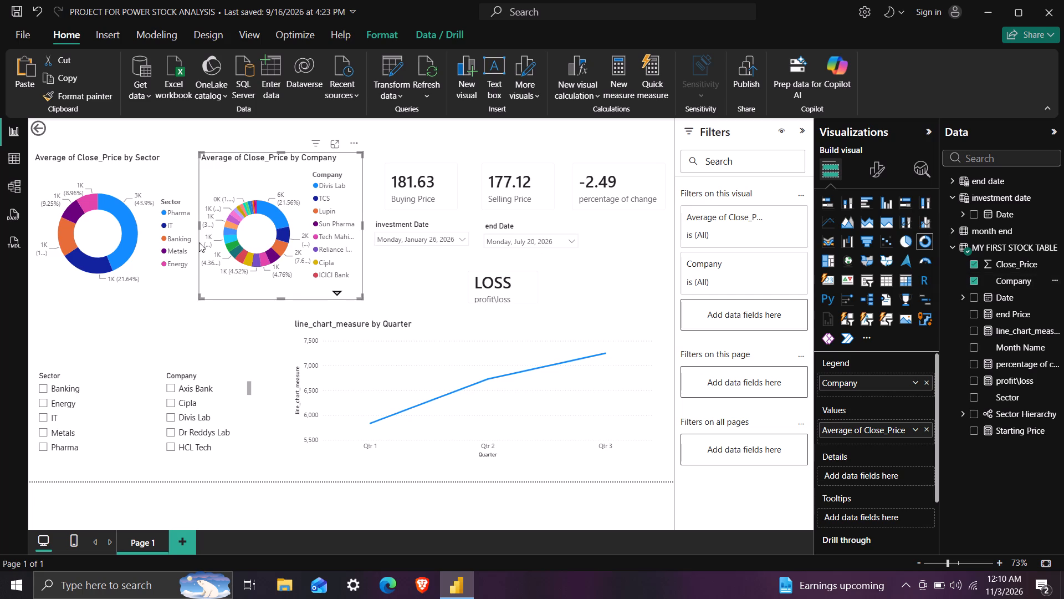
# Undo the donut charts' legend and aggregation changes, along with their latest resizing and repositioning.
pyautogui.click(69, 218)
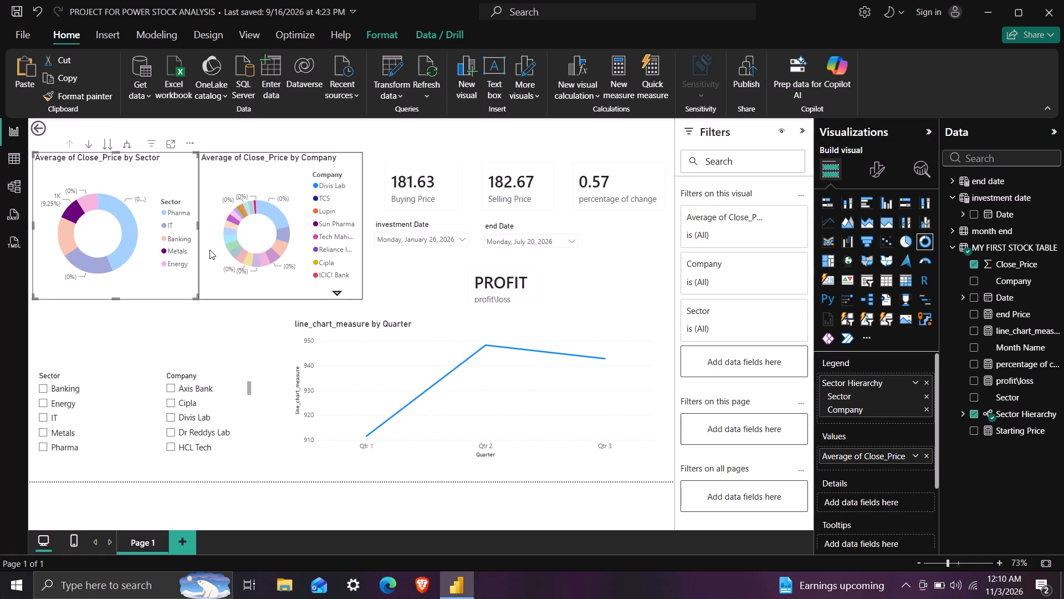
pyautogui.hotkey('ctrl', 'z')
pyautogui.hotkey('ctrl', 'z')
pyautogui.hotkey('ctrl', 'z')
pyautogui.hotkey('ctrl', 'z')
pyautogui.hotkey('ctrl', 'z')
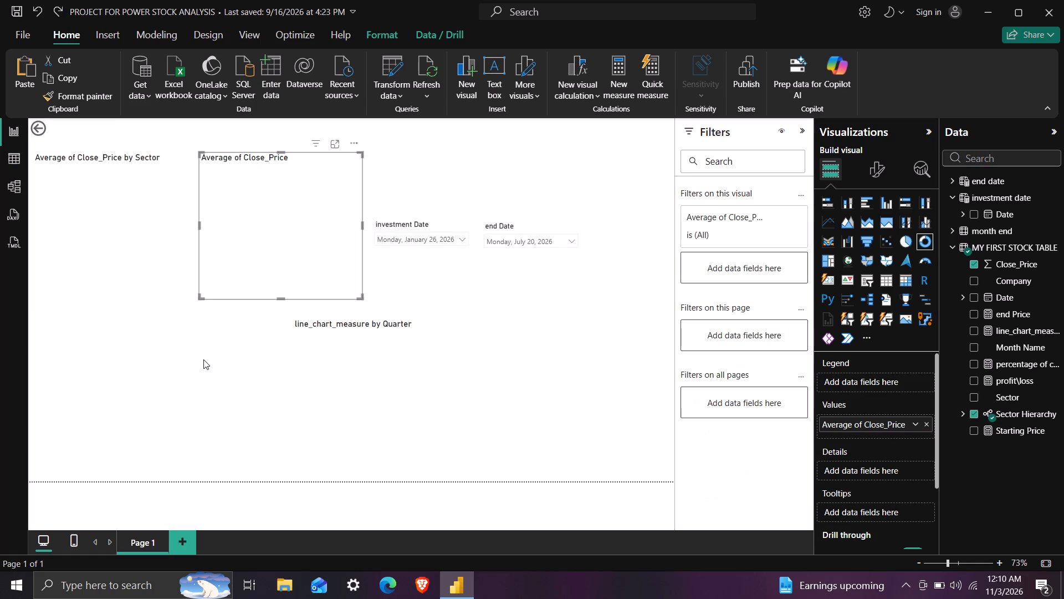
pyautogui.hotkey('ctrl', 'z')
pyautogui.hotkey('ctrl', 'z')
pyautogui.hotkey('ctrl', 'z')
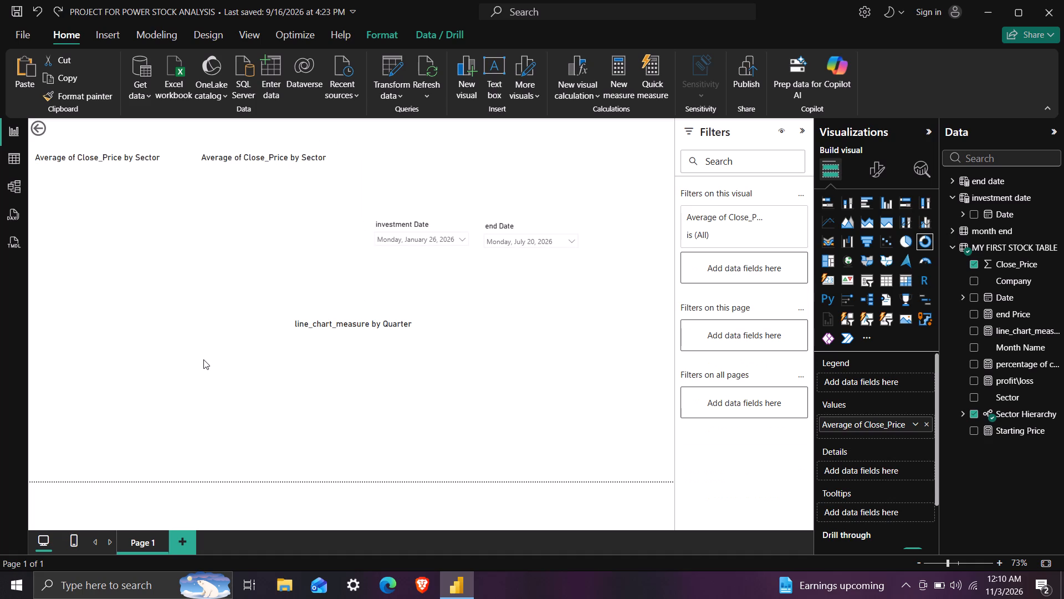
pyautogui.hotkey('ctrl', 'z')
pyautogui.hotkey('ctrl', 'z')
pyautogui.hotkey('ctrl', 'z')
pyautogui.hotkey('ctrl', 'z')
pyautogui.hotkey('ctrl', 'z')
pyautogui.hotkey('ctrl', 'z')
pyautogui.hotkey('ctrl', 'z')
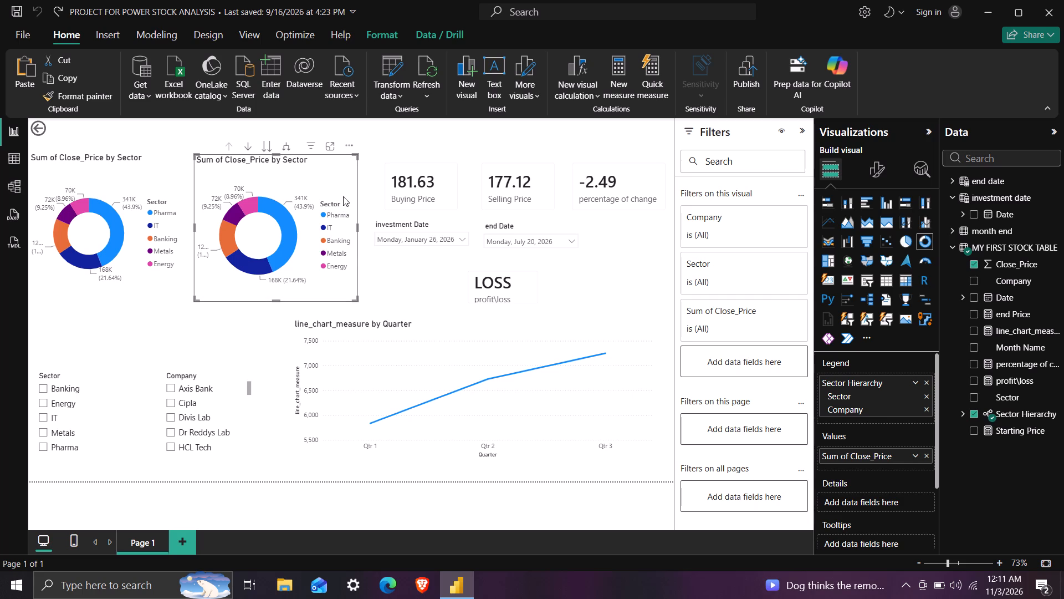
# Remove the Sum of Close_Price by Sector donut chart beside the Buying Price card.
pyautogui.click(347, 148)
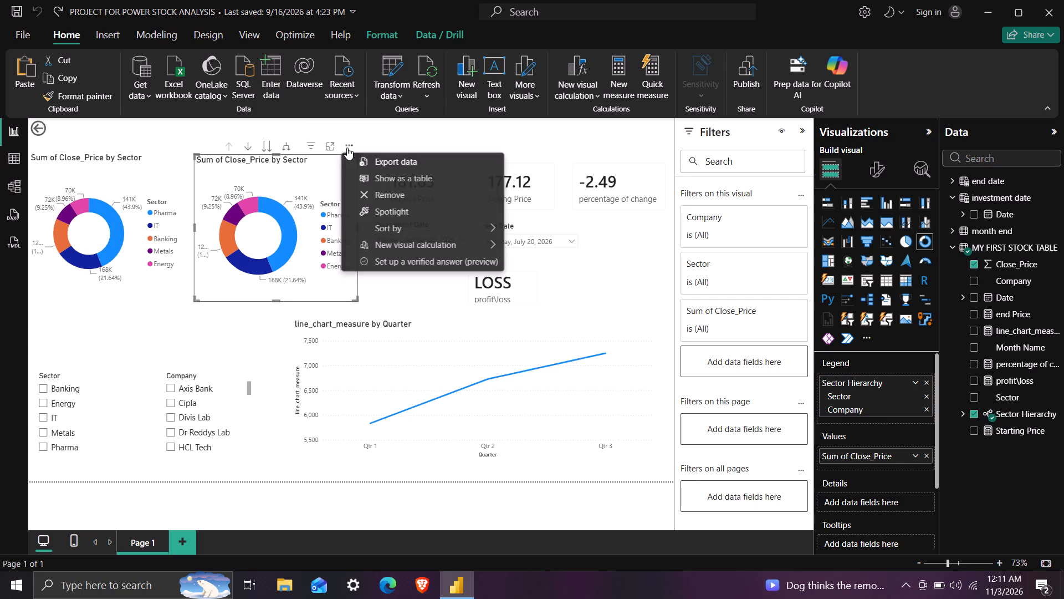
pyautogui.click(364, 189)
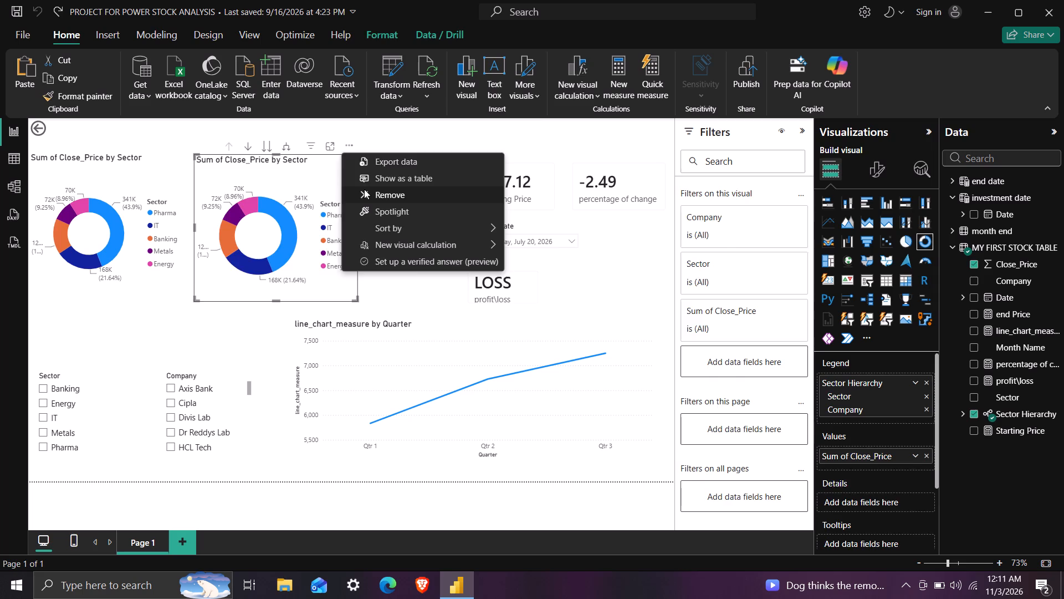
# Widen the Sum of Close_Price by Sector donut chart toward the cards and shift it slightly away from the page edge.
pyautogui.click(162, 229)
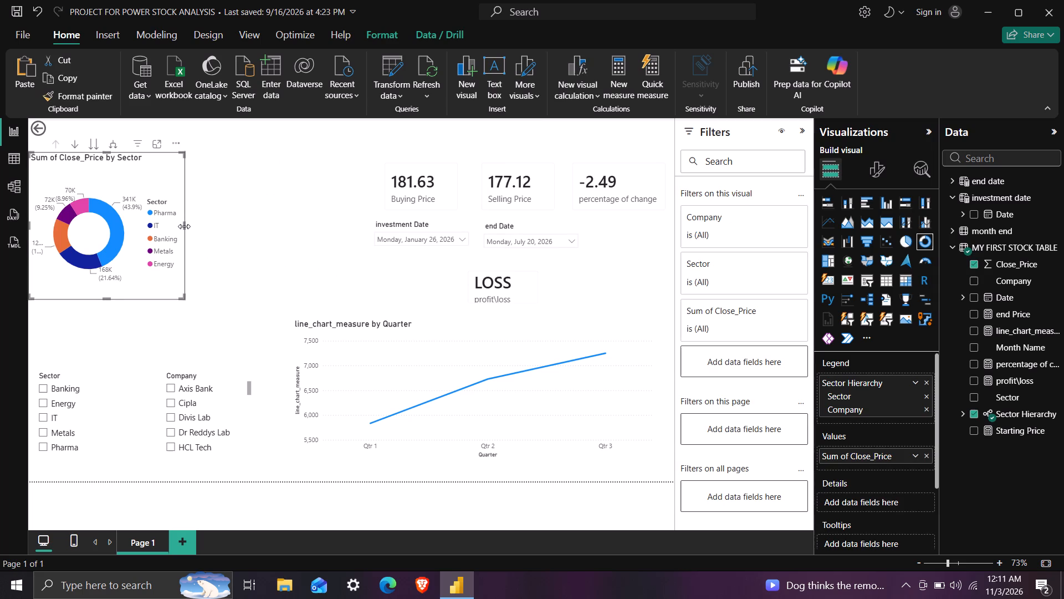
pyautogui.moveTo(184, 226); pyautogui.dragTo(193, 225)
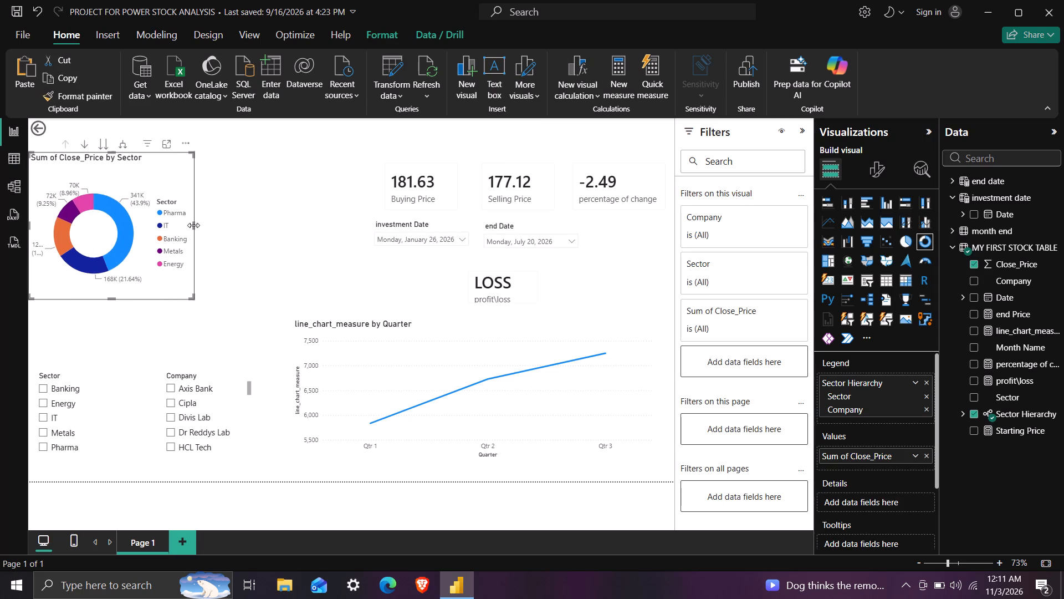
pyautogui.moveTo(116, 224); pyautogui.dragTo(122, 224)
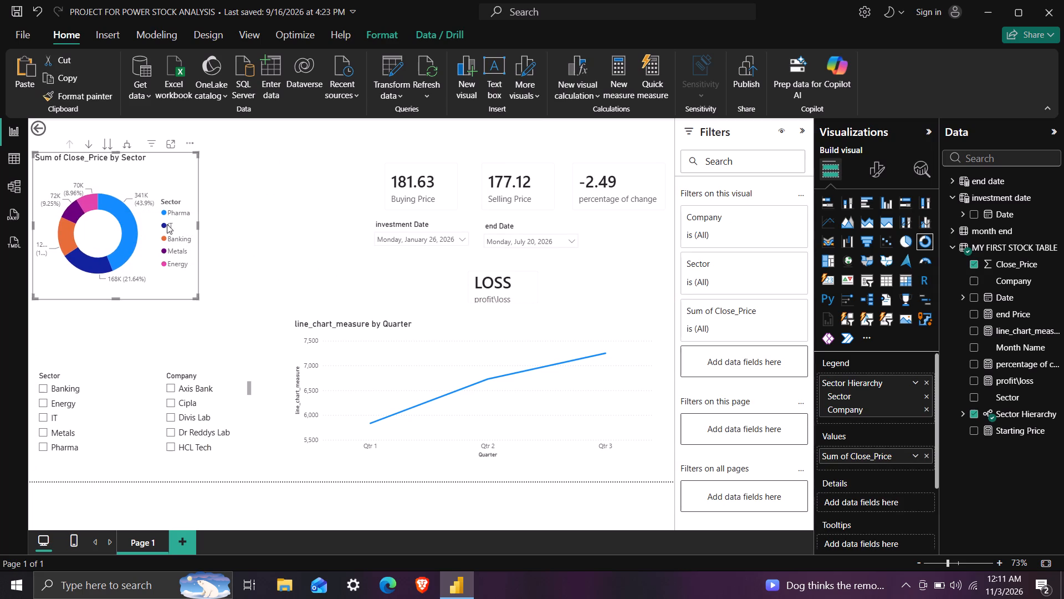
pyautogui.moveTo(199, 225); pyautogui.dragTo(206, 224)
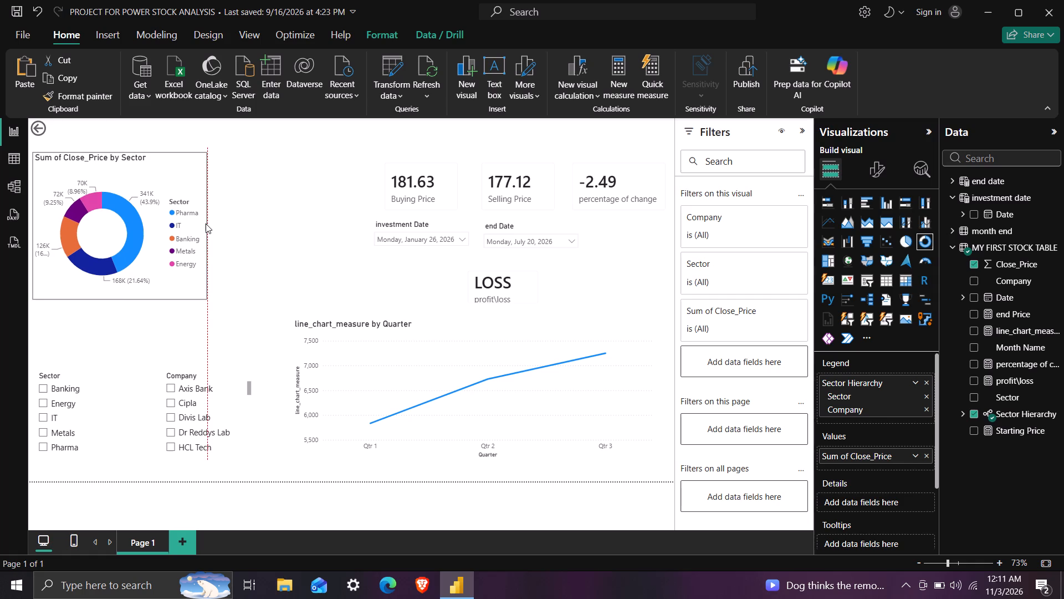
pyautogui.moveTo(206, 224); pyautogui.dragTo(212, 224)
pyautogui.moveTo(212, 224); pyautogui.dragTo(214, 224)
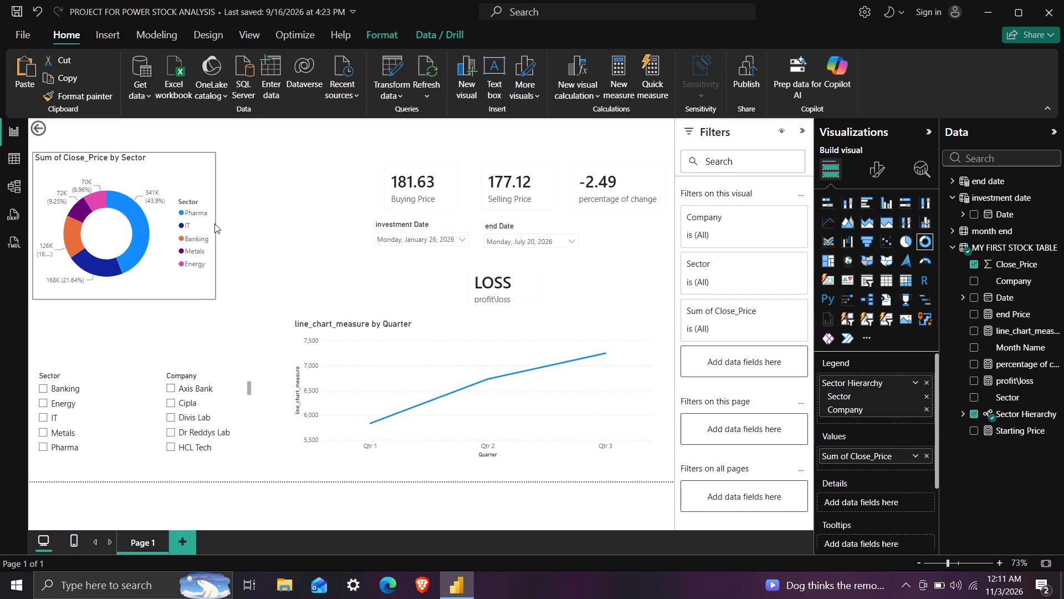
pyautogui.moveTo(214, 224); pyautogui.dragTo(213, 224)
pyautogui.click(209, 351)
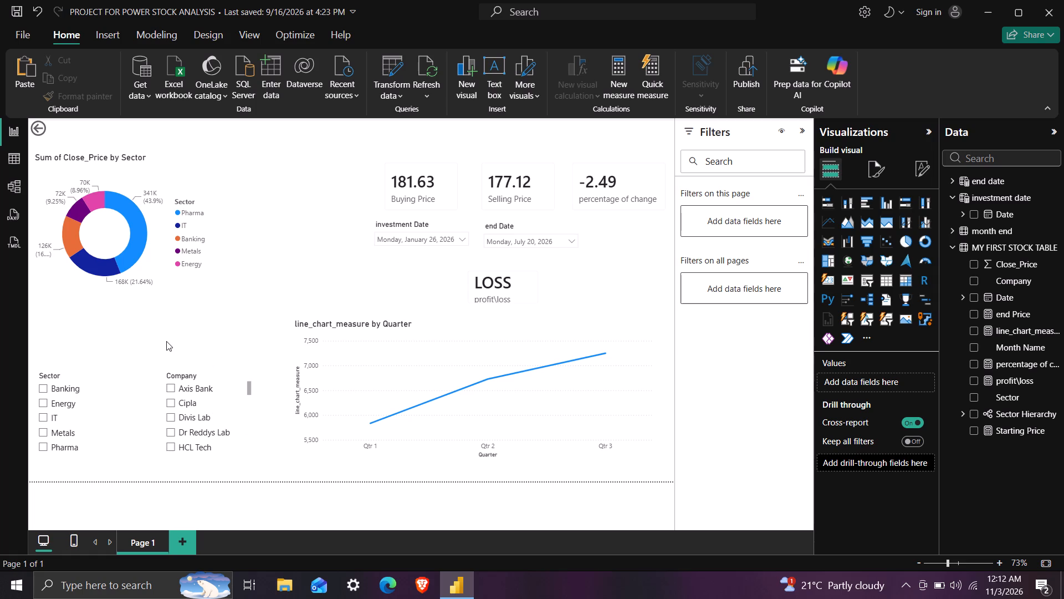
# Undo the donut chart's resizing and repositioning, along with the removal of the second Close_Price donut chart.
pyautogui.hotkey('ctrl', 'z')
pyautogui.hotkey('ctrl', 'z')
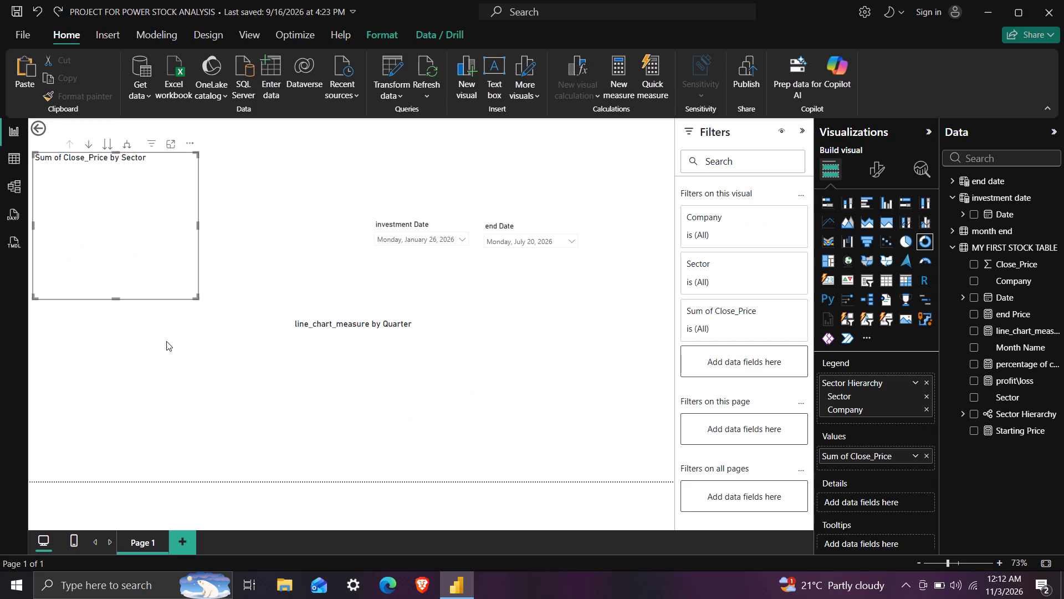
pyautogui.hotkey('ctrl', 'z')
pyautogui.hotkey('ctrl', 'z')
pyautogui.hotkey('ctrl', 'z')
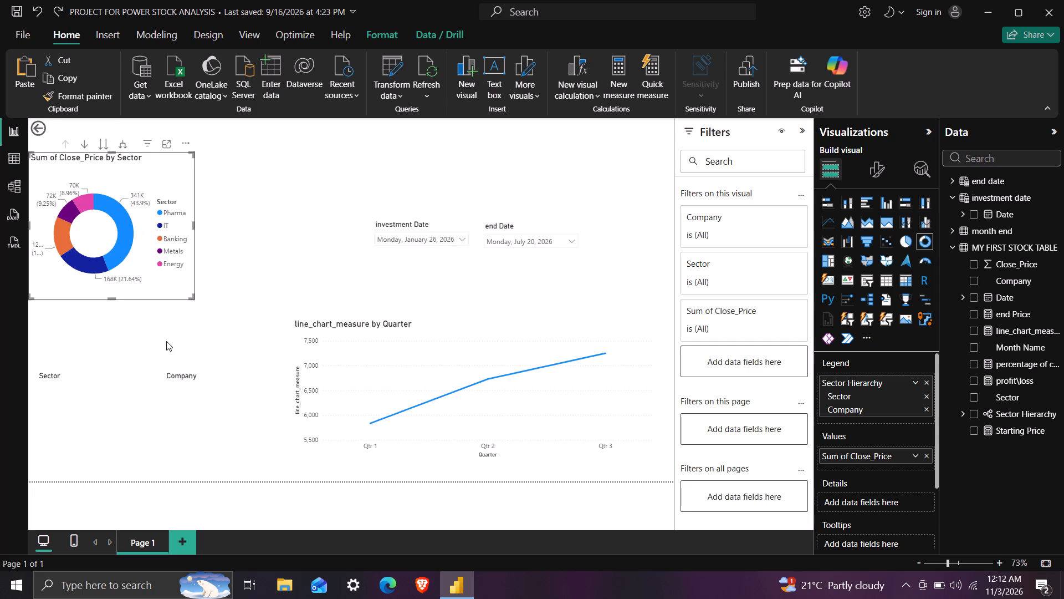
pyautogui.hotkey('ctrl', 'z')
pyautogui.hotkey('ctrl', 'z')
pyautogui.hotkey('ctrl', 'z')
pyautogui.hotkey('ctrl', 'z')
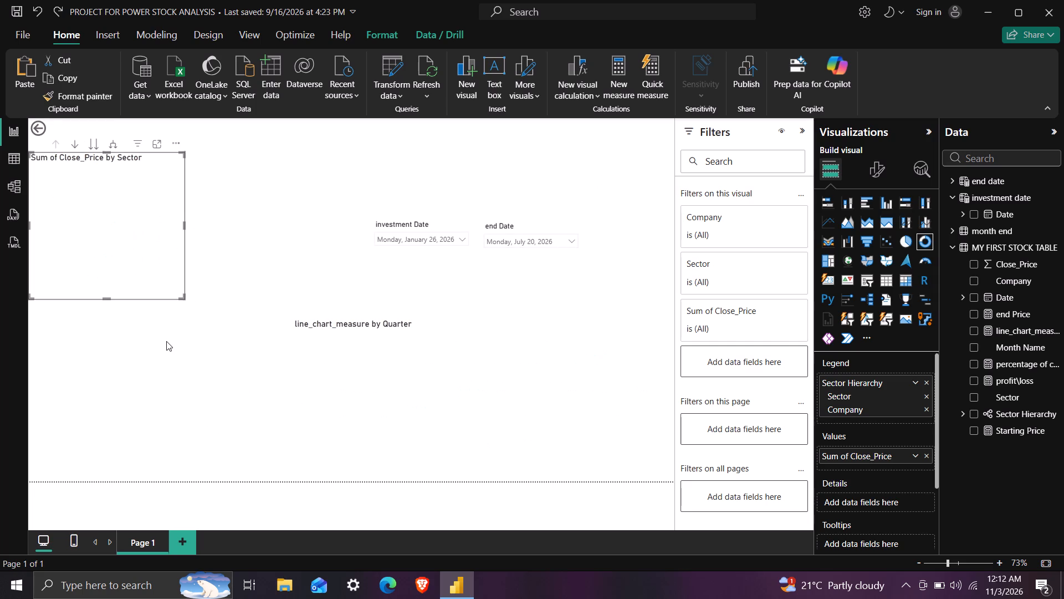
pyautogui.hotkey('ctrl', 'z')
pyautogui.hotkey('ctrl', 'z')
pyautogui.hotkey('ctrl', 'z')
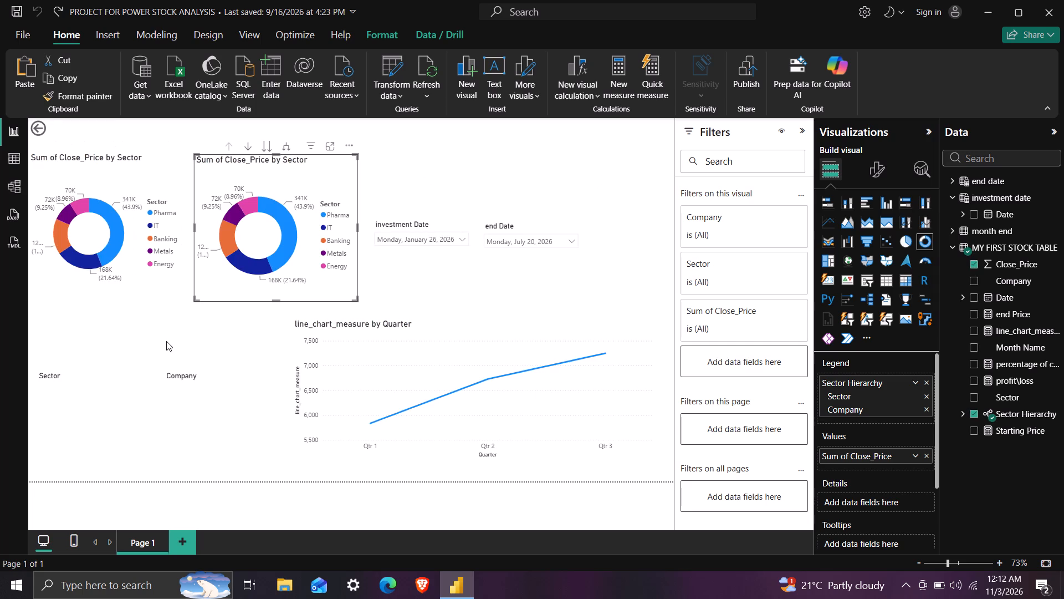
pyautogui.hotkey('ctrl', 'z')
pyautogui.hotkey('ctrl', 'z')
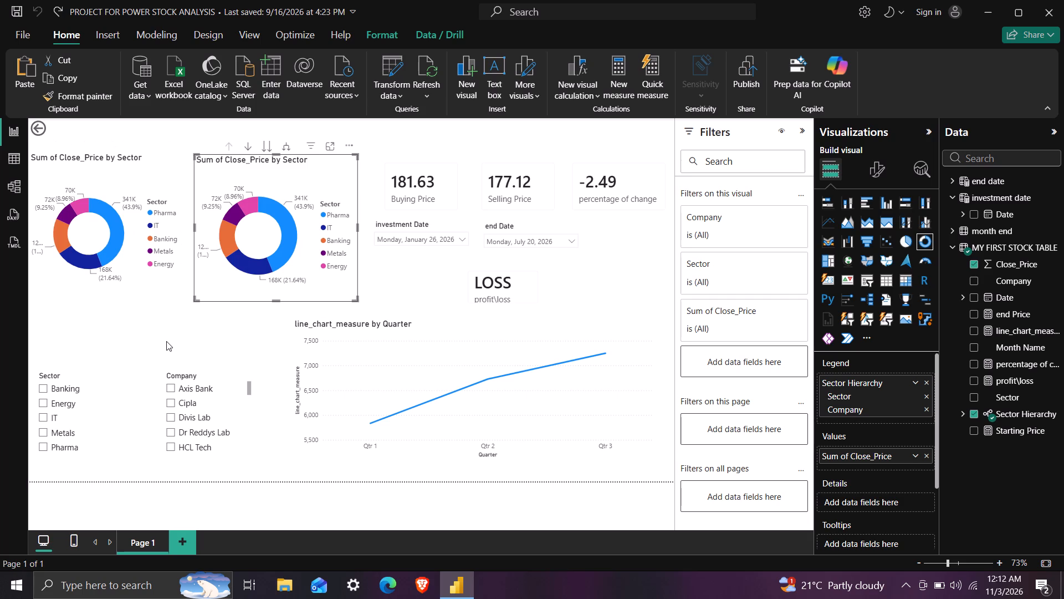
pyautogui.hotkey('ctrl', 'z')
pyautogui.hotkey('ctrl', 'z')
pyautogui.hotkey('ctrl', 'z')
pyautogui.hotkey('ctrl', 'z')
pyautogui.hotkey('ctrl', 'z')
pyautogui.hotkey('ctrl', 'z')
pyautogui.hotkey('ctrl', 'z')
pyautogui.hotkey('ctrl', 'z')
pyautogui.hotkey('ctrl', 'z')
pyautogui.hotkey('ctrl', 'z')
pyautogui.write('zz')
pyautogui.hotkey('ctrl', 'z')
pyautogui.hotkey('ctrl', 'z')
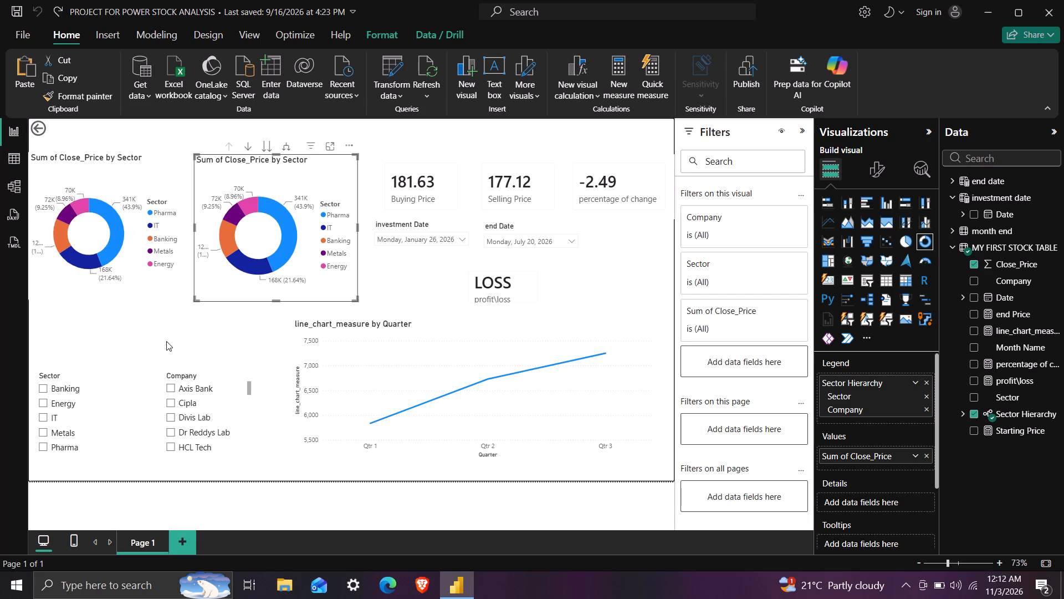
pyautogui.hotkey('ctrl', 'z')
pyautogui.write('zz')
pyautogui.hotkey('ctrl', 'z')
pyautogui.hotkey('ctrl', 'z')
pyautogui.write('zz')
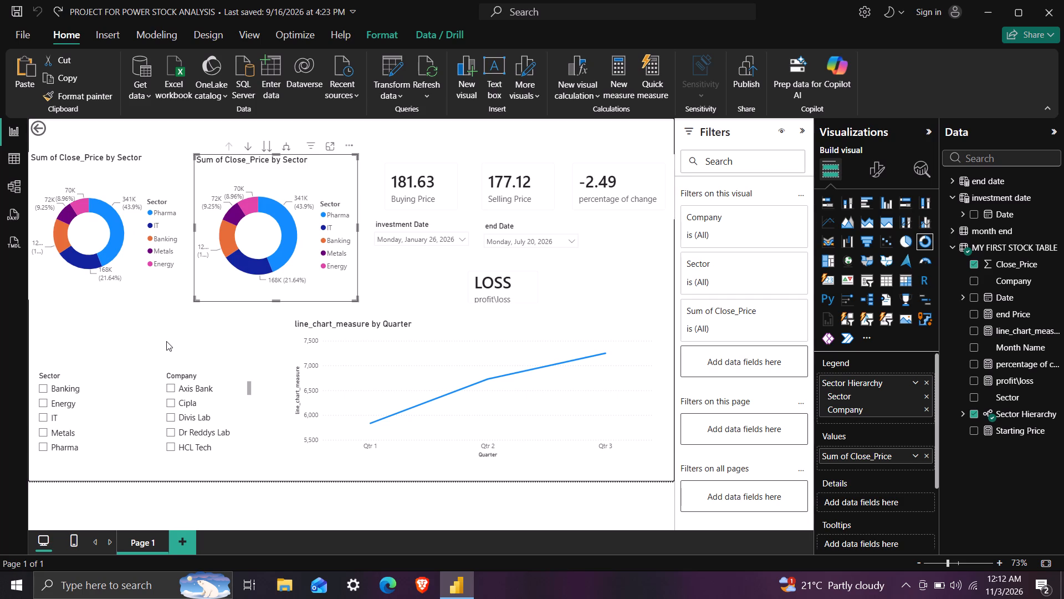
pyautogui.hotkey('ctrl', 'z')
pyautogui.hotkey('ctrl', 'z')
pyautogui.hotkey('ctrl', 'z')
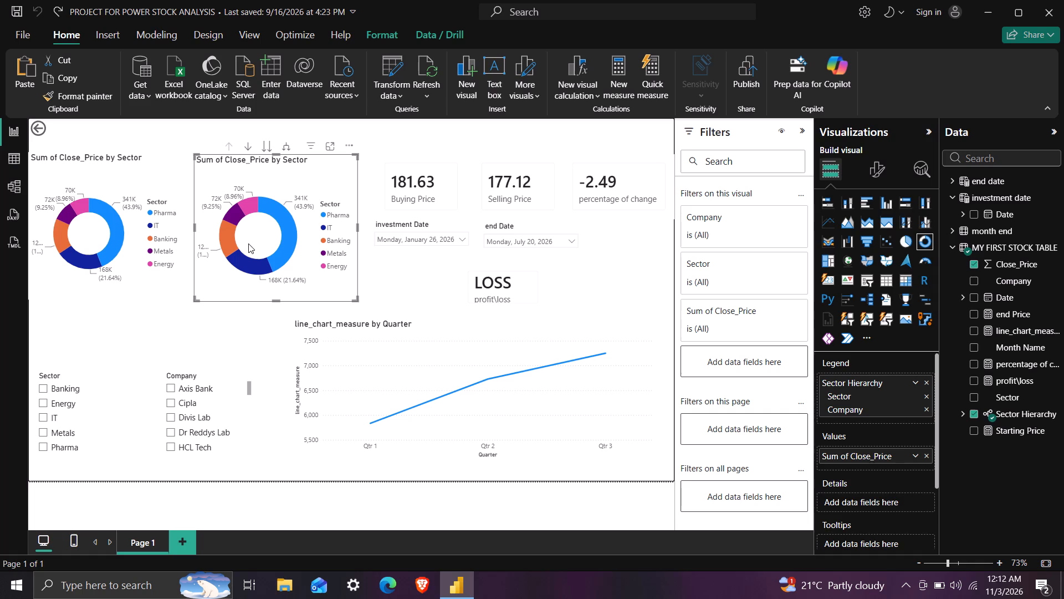
# Remove the Sum of Close_Price by Sector donut chart beside the Buying Price card.
pyautogui.click(355, 144)
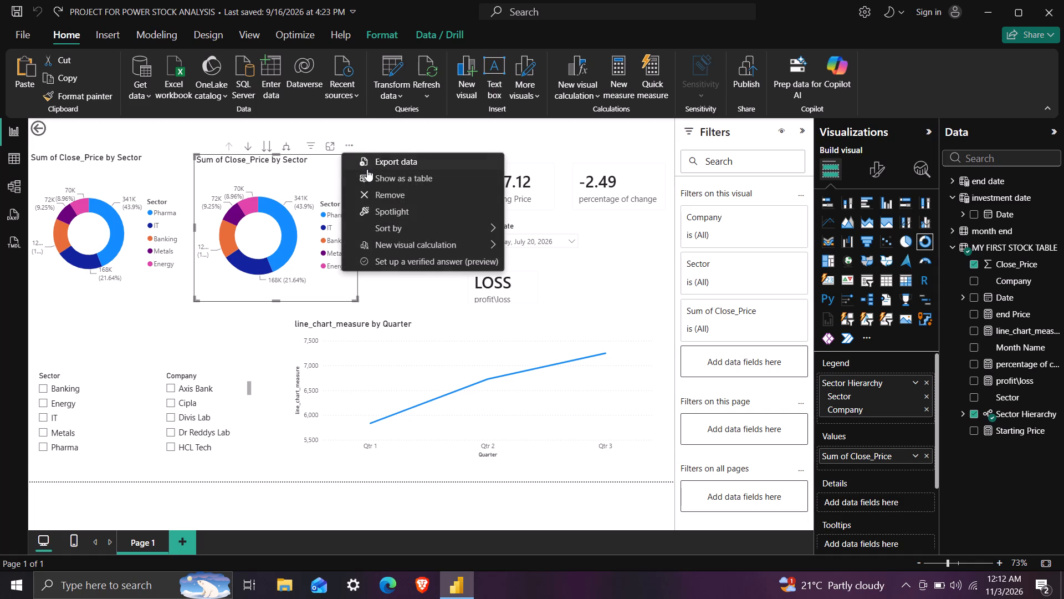
pyautogui.click(380, 189)
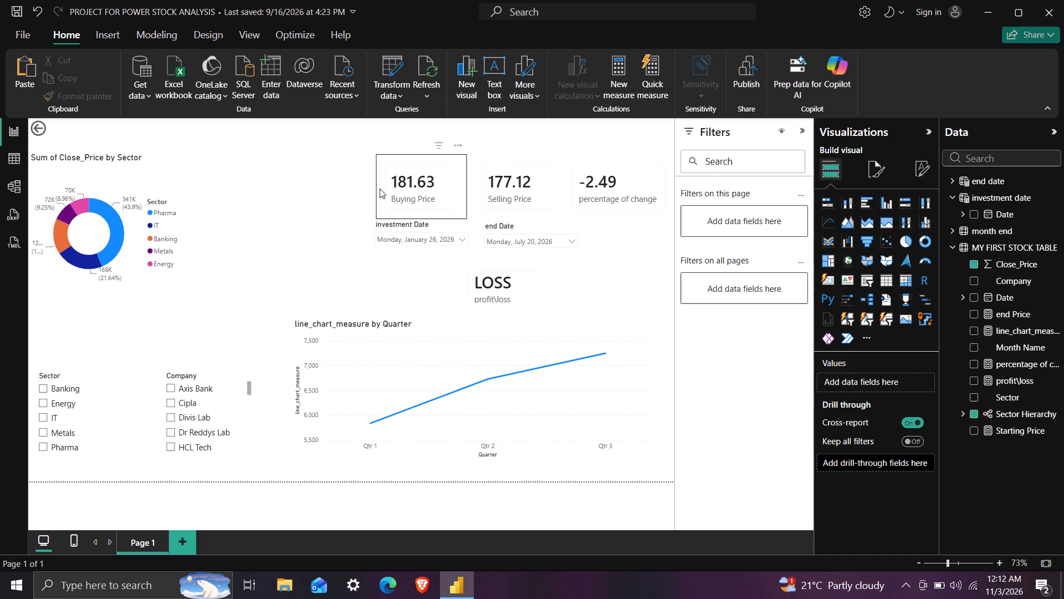
# Swap the slicers and the donut chart, placing the Sector and Company slicers above and the donut chart beside the line chart.
pyautogui.moveTo(70, 400); pyautogui.dragTo(242, 220)
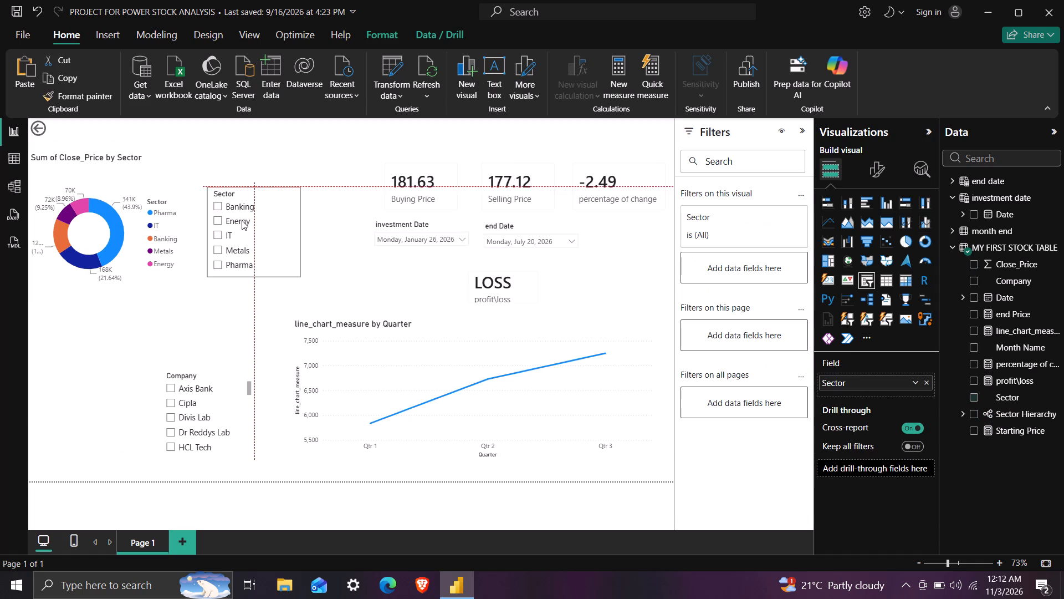
pyautogui.moveTo(242, 220); pyautogui.dragTo(245, 219)
pyautogui.moveTo(95, 245); pyautogui.dragTo(98, 324)
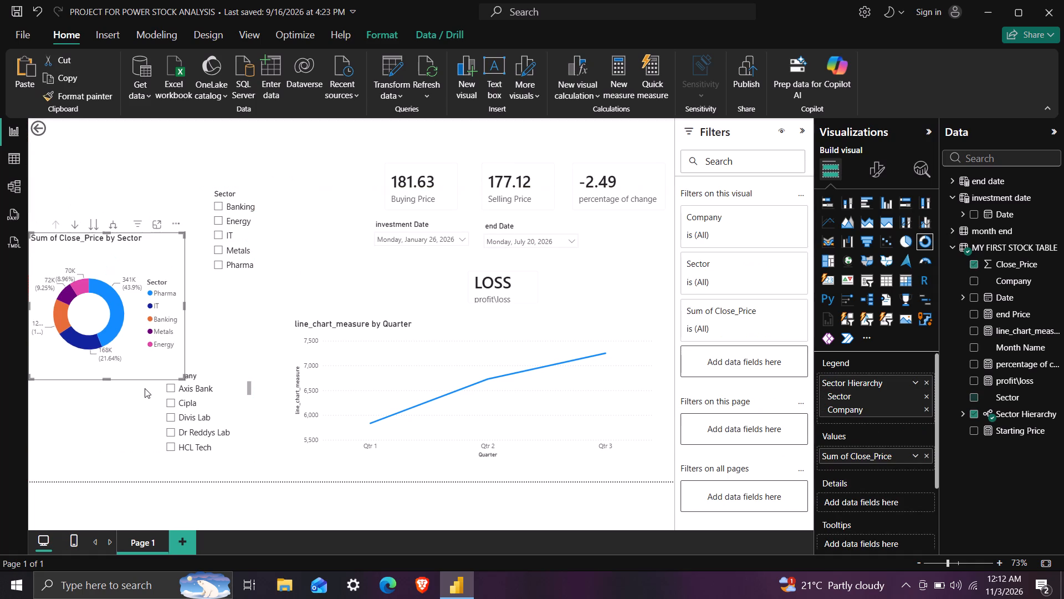
pyautogui.moveTo(188, 409); pyautogui.dragTo(107, 197)
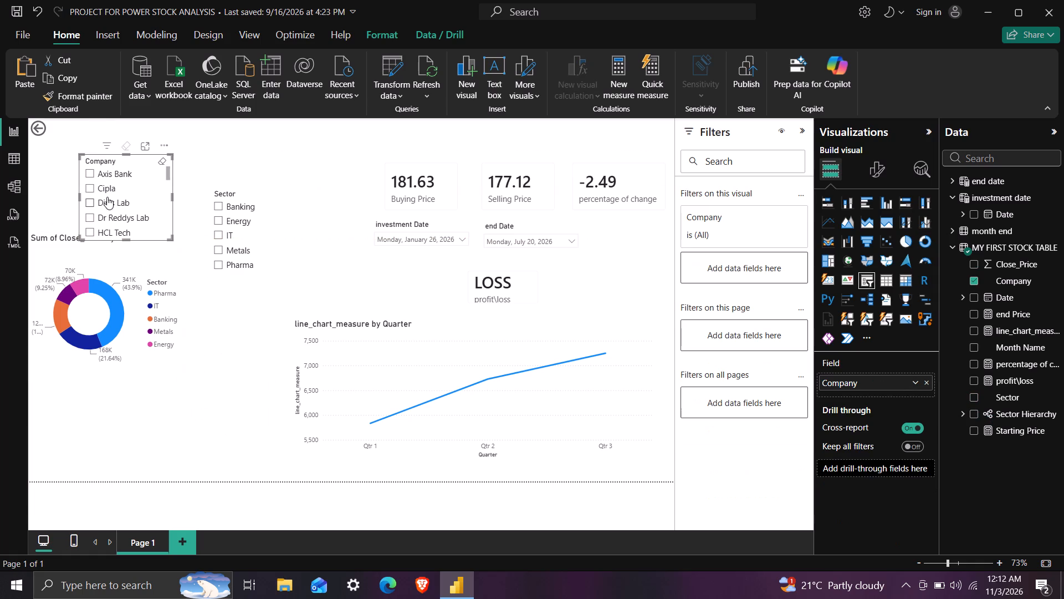
pyautogui.moveTo(111, 266); pyautogui.dragTo(142, 349)
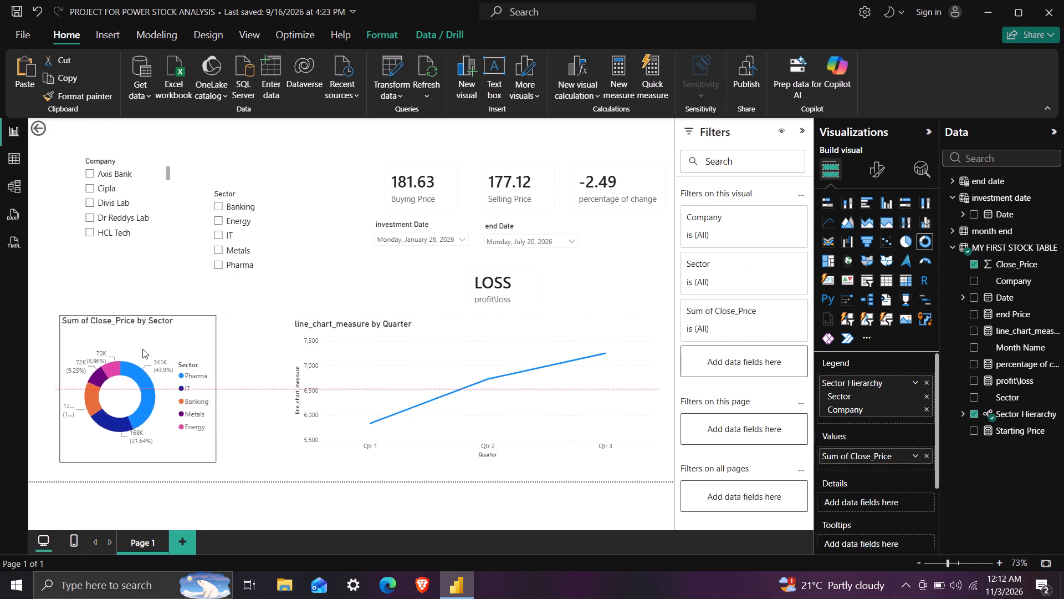
pyautogui.moveTo(142, 349); pyautogui.dragTo(143, 353)
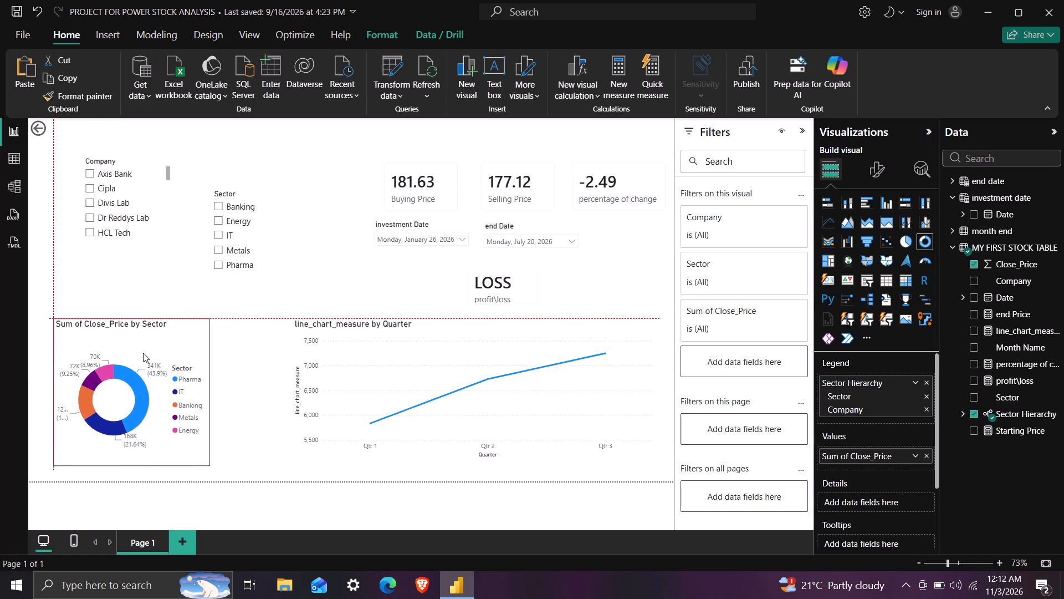
pyautogui.moveTo(143, 353); pyautogui.dragTo(151, 353)
# Line up the Company and Sector slicers side by side above the donut chart, with Company nearest the page edge.
pyautogui.moveTo(109, 214); pyautogui.dragTo(86, 238)
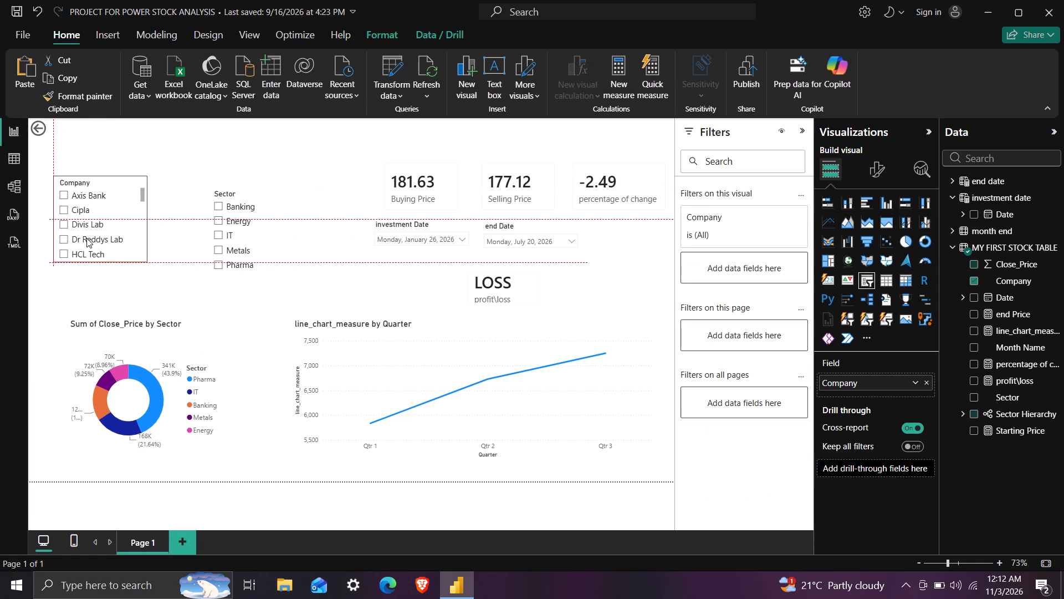
pyautogui.moveTo(86, 238); pyautogui.dragTo(87, 243)
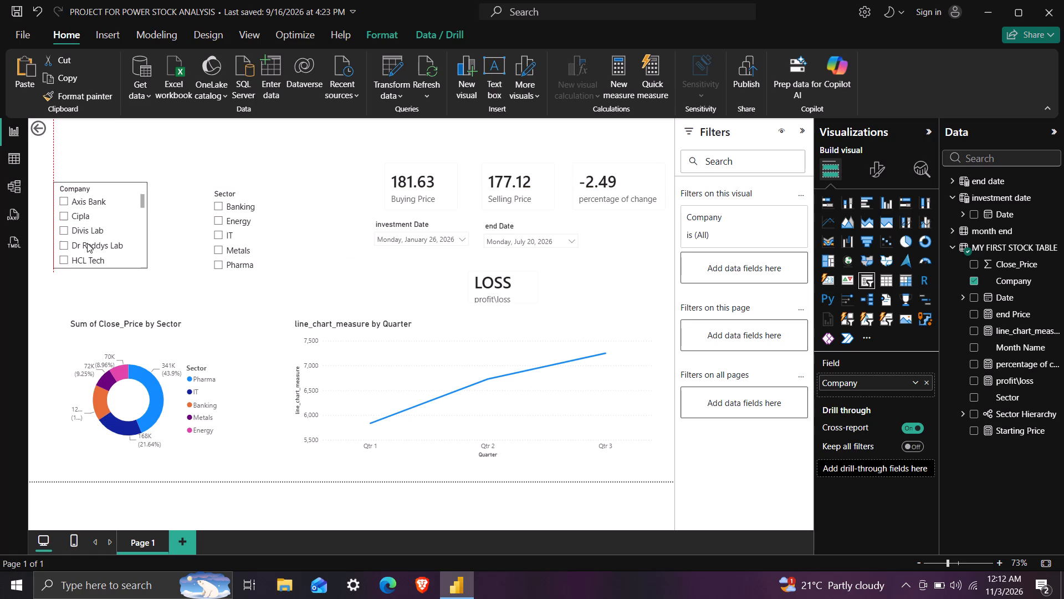
pyautogui.moveTo(87, 243); pyautogui.dragTo(85, 248)
pyautogui.moveTo(237, 239); pyautogui.dragTo(215, 240)
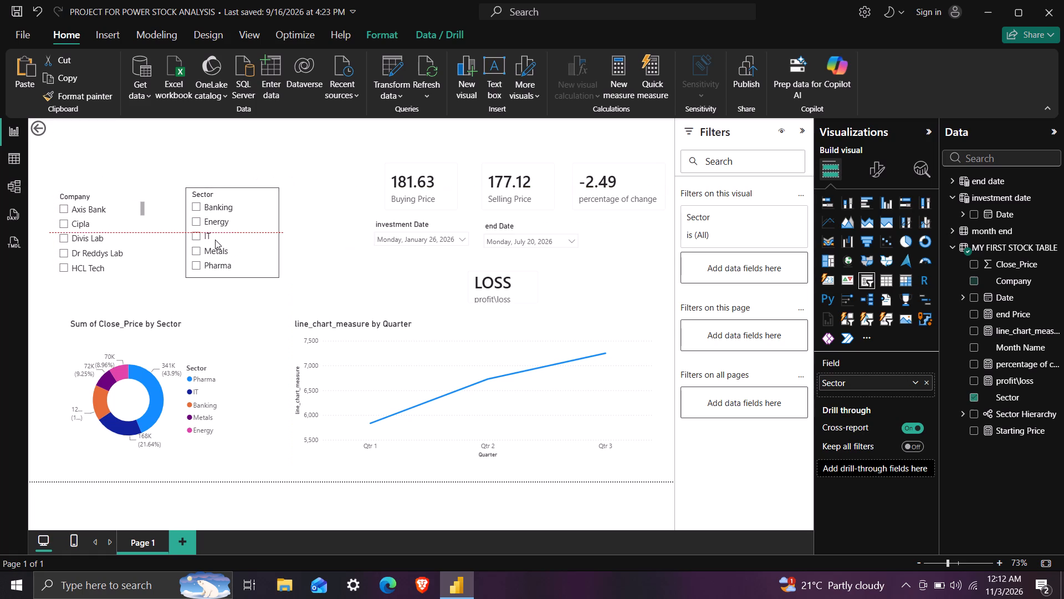
pyautogui.moveTo(215, 240); pyautogui.dragTo(209, 240)
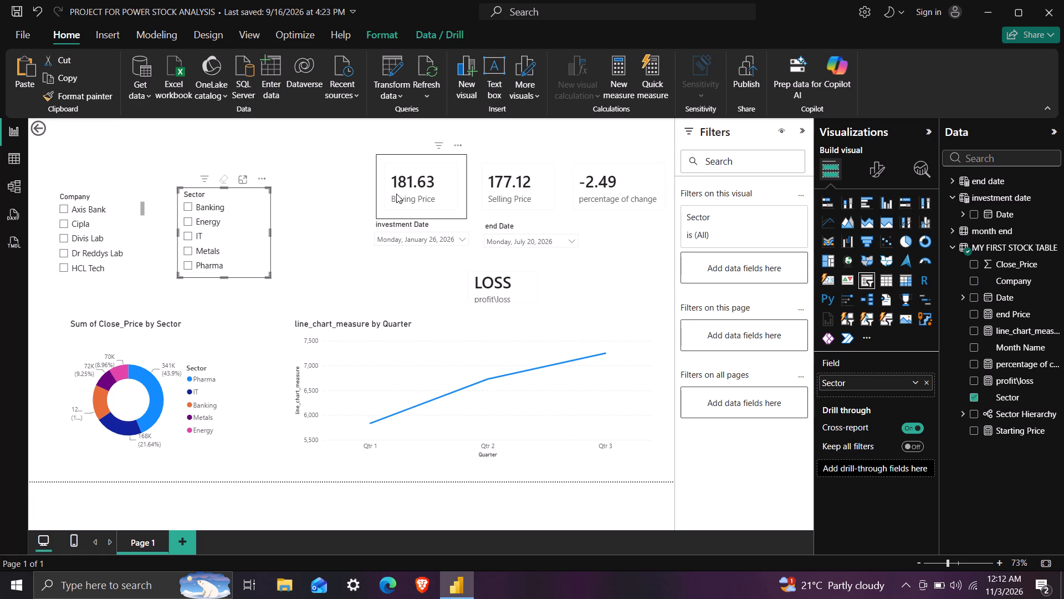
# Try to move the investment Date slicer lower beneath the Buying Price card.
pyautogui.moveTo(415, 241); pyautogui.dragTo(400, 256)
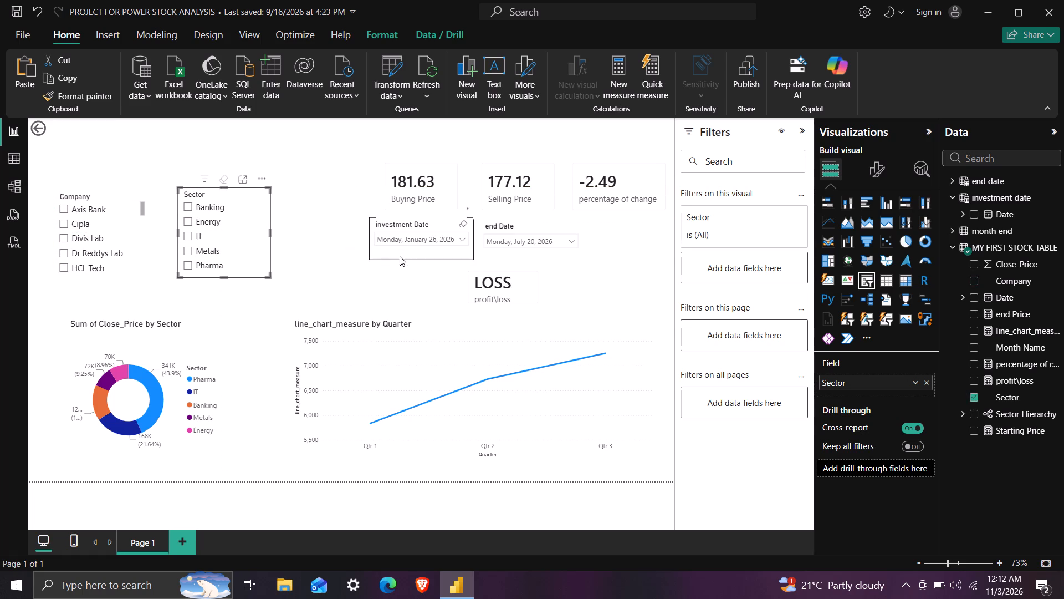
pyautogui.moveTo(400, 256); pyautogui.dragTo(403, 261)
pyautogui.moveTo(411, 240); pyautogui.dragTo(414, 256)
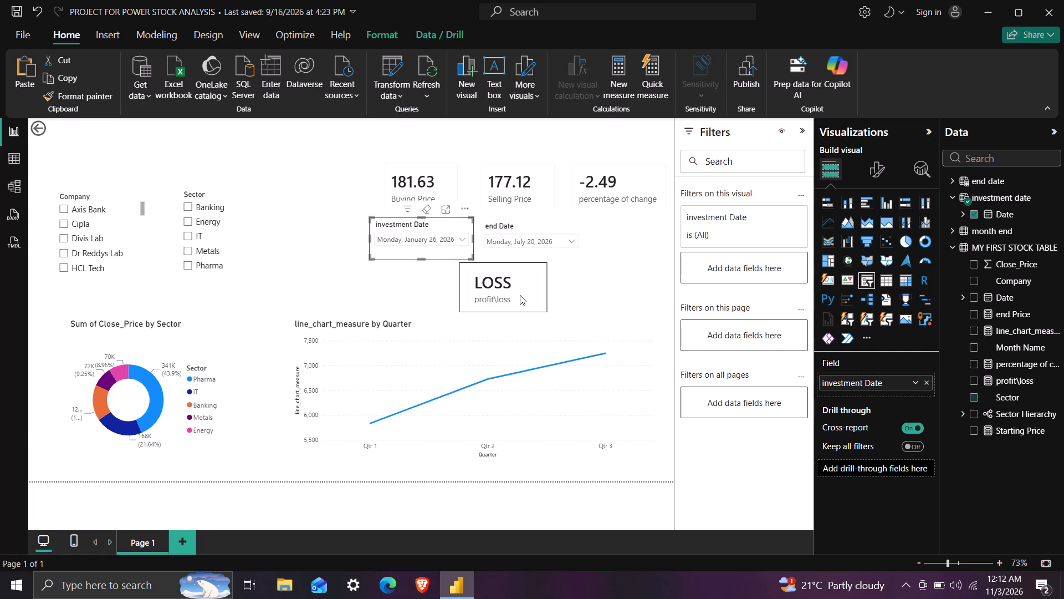
# Move the profit\loss card into the space between the Sector slicer and the investment Date slicer.
pyautogui.moveTo(517, 301); pyautogui.dragTo(541, 311)
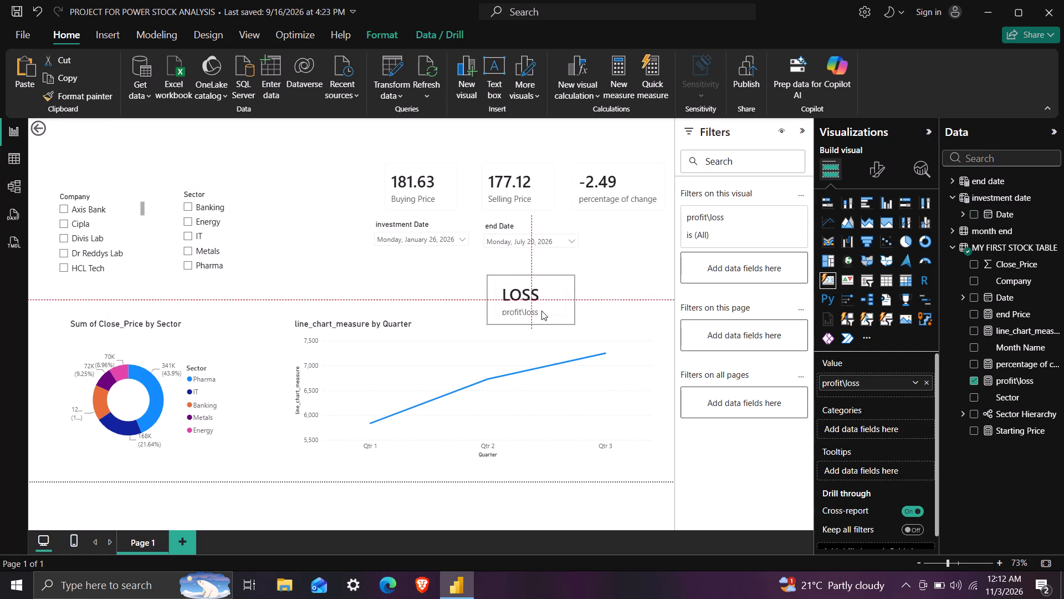
pyautogui.moveTo(541, 311); pyautogui.dragTo(540, 302)
pyautogui.moveTo(423, 245); pyautogui.dragTo(420, 258)
pyautogui.moveTo(559, 301); pyautogui.dragTo(492, 295)
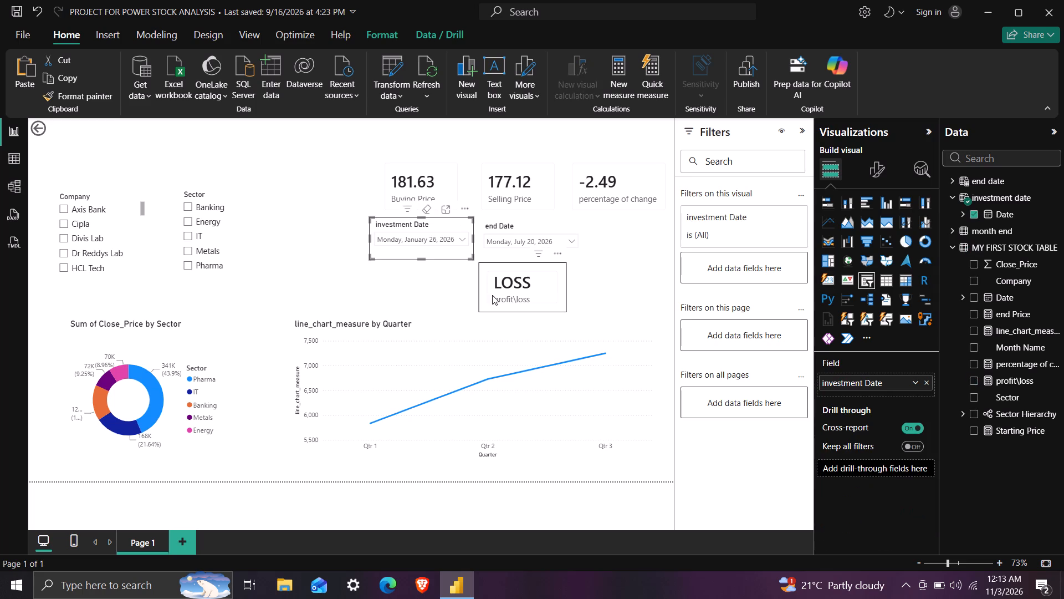
pyautogui.moveTo(492, 295); pyautogui.dragTo(330, 250)
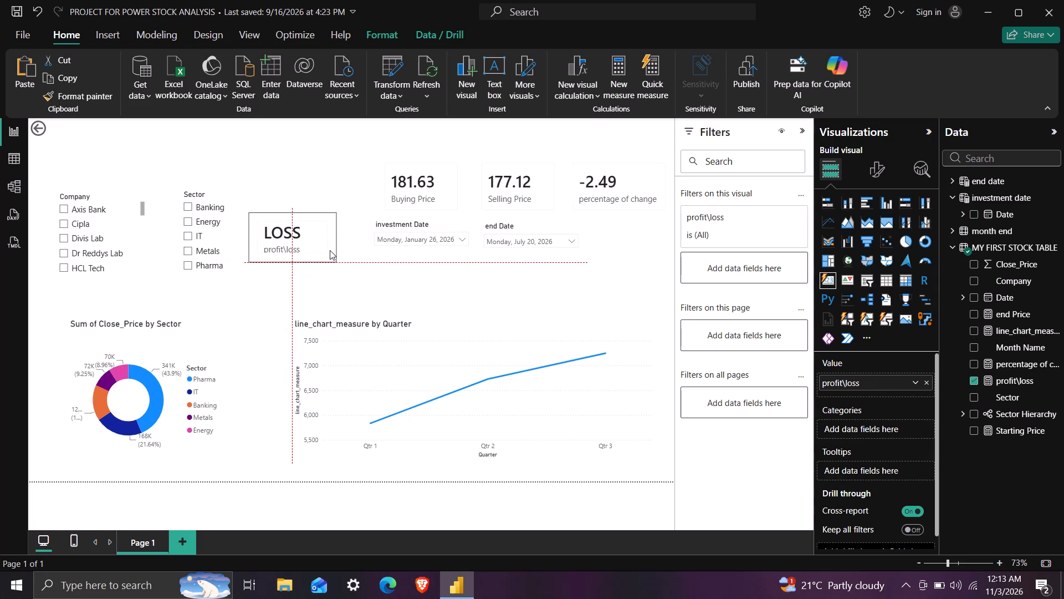
pyautogui.moveTo(330, 250); pyautogui.dragTo(335, 250)
# Lower the investment Date and end Date slicers so they sit level with each other, just above the line chart.
pyautogui.moveTo(432, 247); pyautogui.dragTo(432, 250)
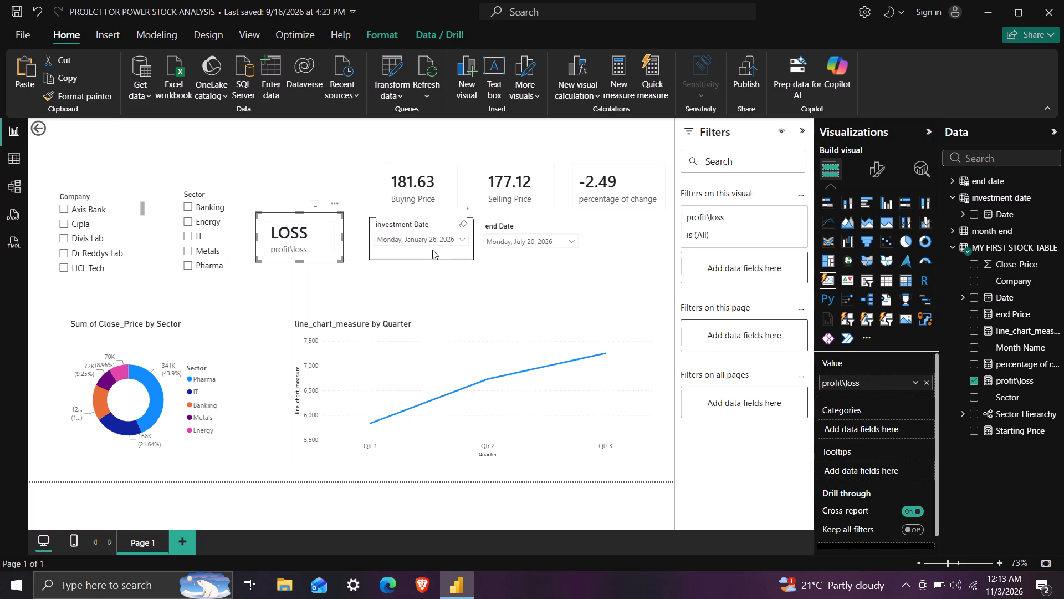
pyautogui.moveTo(432, 250); pyautogui.dragTo(439, 275)
pyautogui.moveTo(530, 241); pyautogui.dragTo(575, 265)
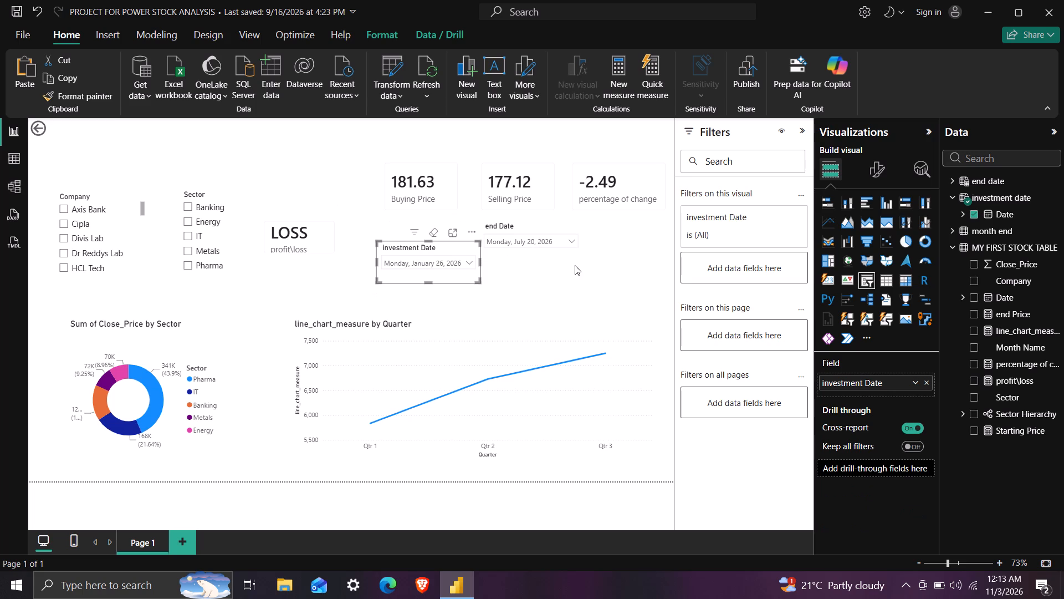
pyautogui.moveTo(575, 265); pyautogui.dragTo(592, 280)
pyautogui.moveTo(553, 251); pyautogui.dragTo(564, 281)
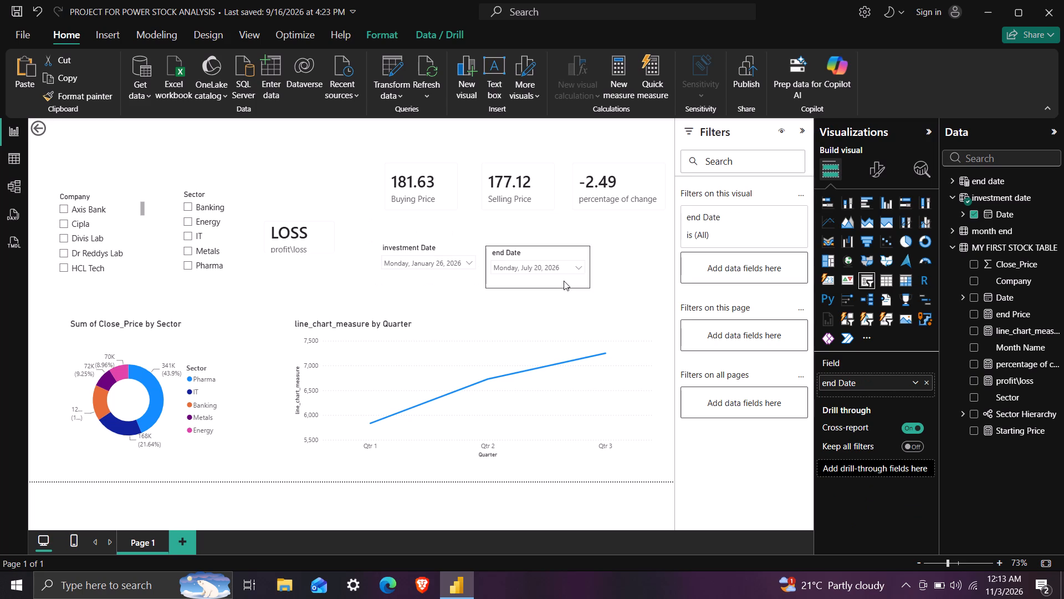
pyautogui.moveTo(564, 281); pyautogui.dragTo(566, 272)
# Lower the Buying Price, Selling Price and percentage of change cards into one row just above the date slicers.
pyautogui.moveTo(429, 193); pyautogui.dragTo(443, 209)
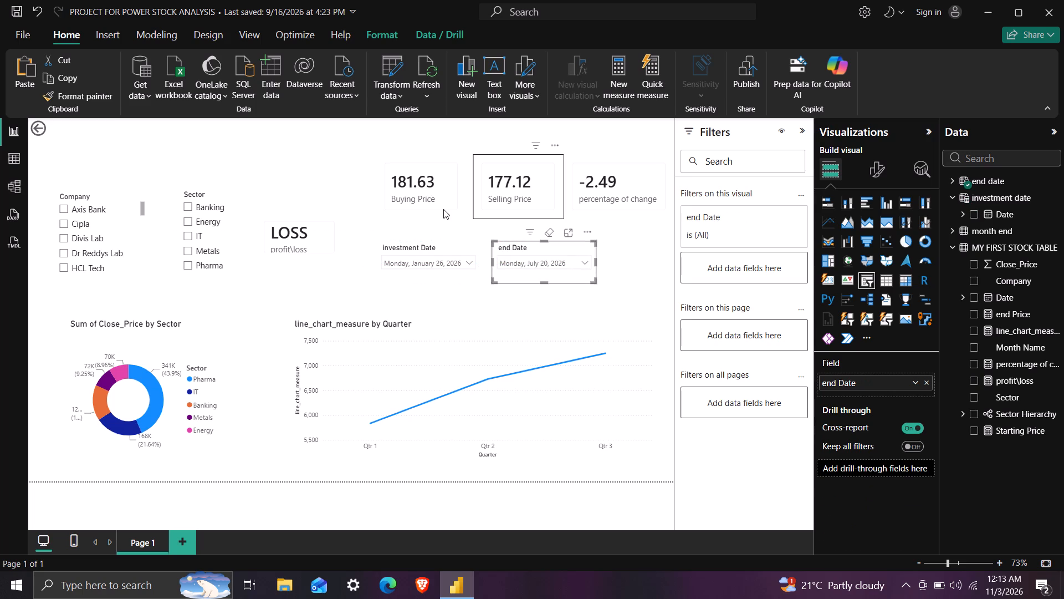
pyautogui.moveTo(443, 209); pyautogui.dragTo(443, 206)
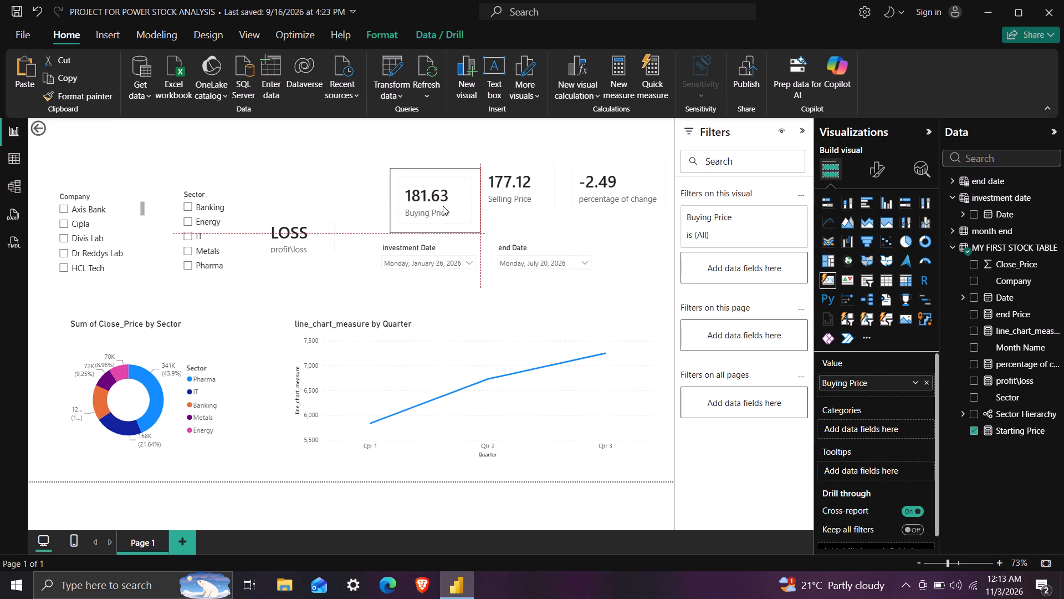
pyautogui.moveTo(443, 206); pyautogui.dragTo(442, 209)
pyautogui.moveTo(525, 190); pyautogui.dragTo(539, 202)
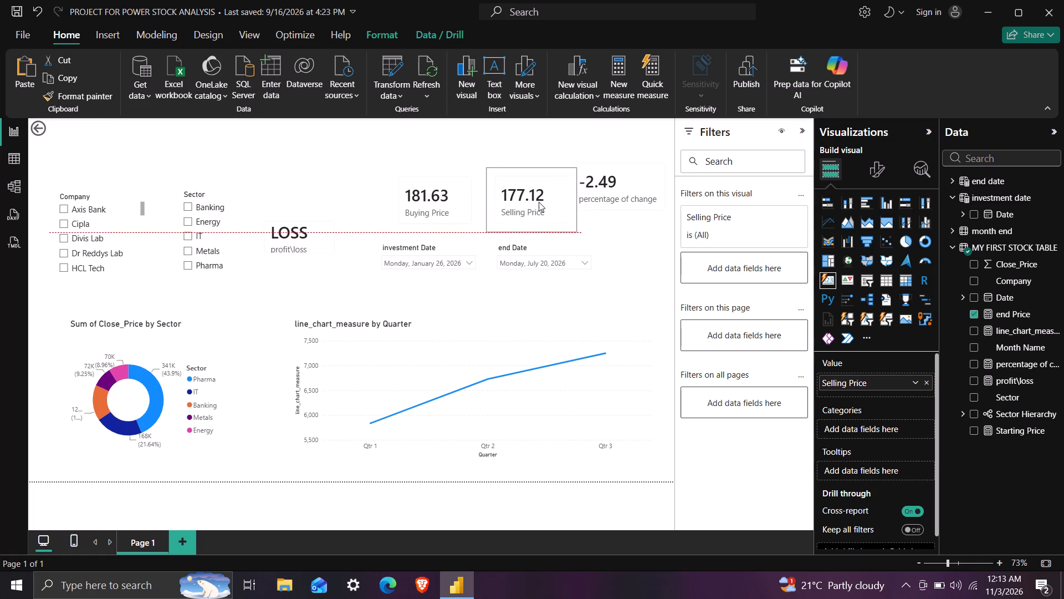
pyautogui.moveTo(539, 202); pyautogui.dragTo(538, 202)
pyautogui.moveTo(599, 197); pyautogui.dragTo(605, 207)
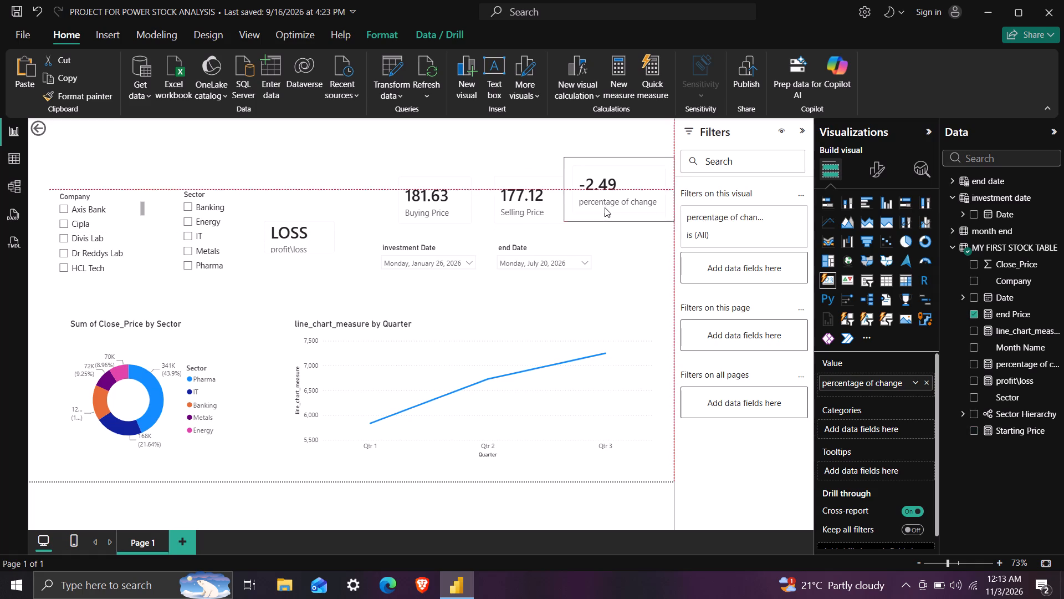
pyautogui.moveTo(605, 207); pyautogui.dragTo(605, 210)
# Shift the Selling Price card against the Buying Price card and resize the percentage of change card to meet it.
pyautogui.moveTo(564, 200); pyautogui.dragTo(571, 198)
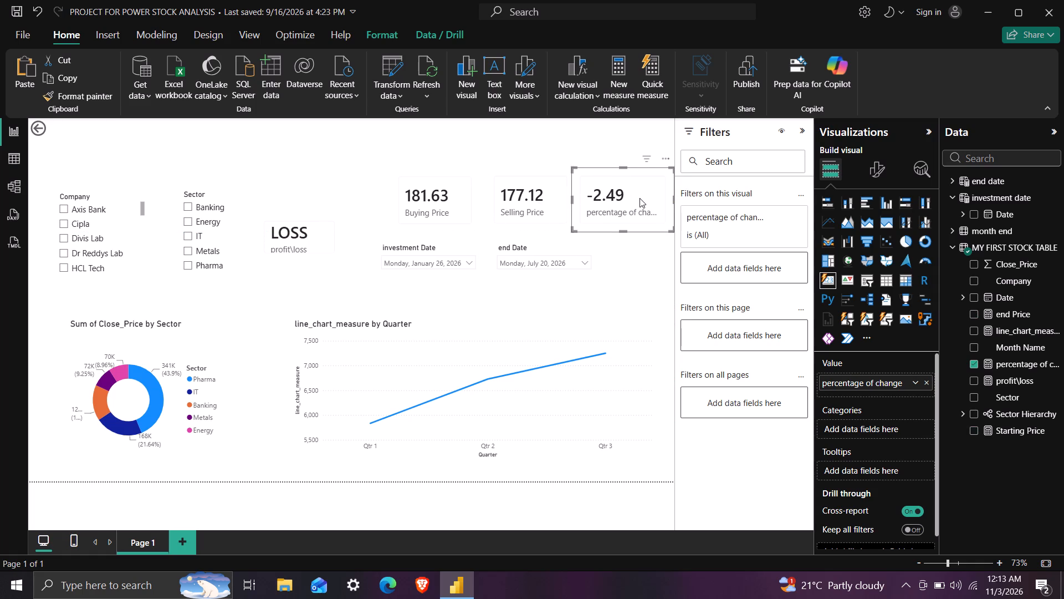
pyautogui.moveTo(549, 216); pyautogui.dragTo(534, 215)
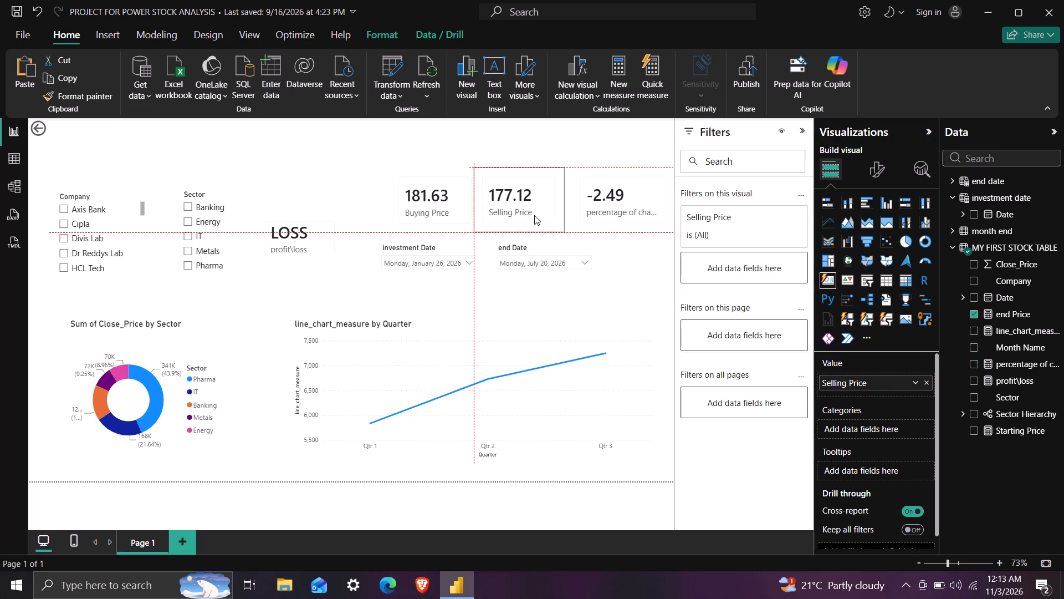
pyautogui.moveTo(534, 215); pyautogui.dragTo(539, 215)
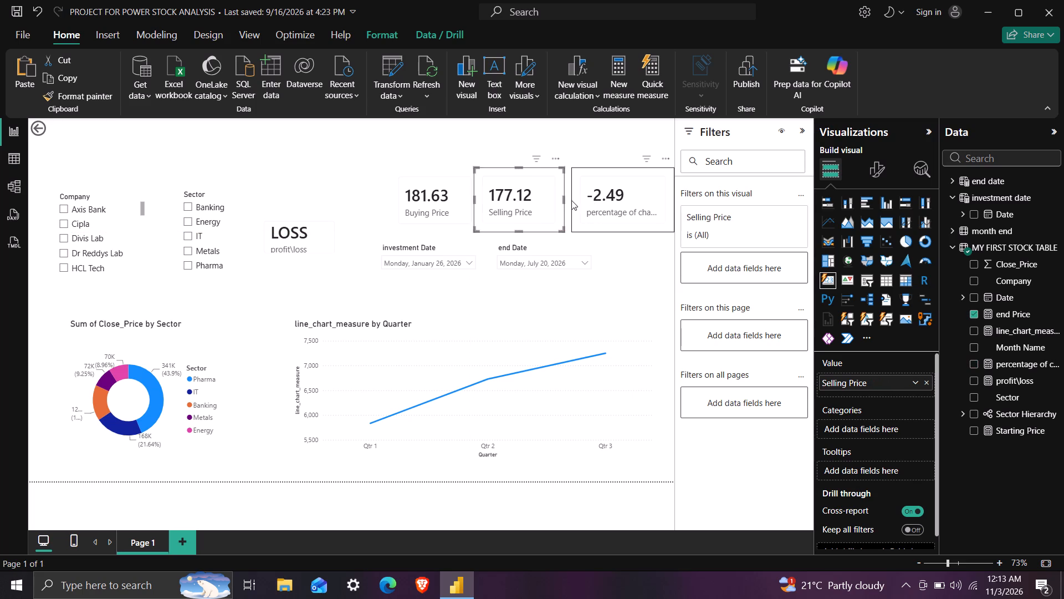
pyautogui.click(570, 197)
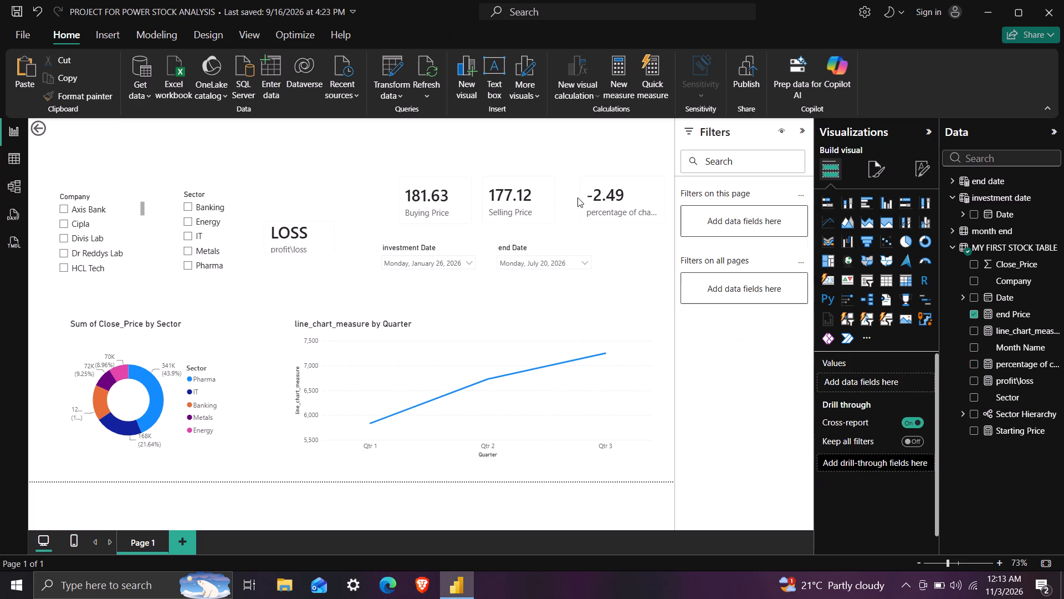
pyautogui.click(584, 197)
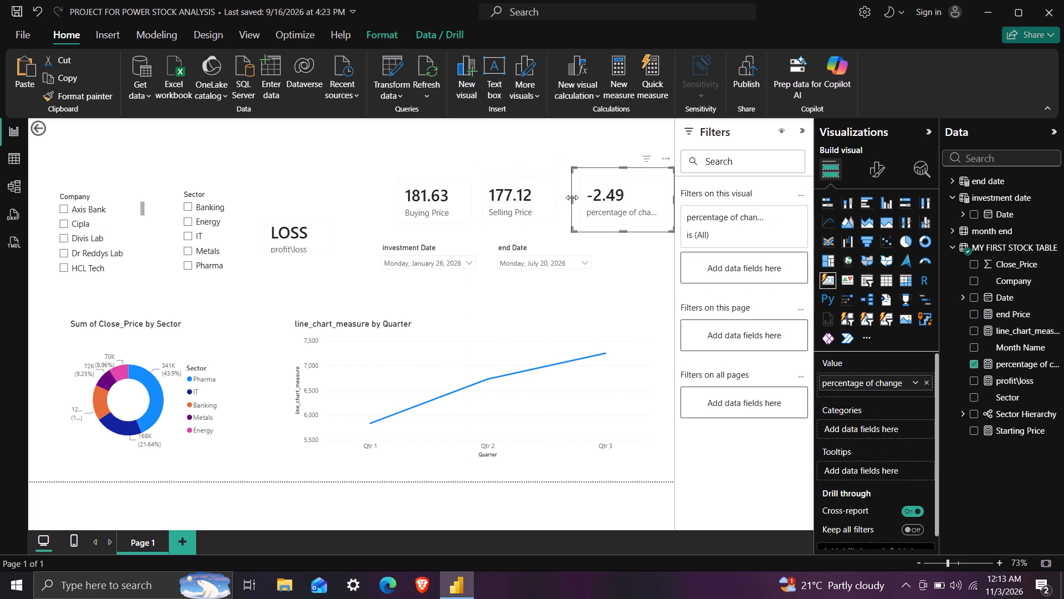
pyautogui.moveTo(572, 197); pyautogui.dragTo(564, 196)
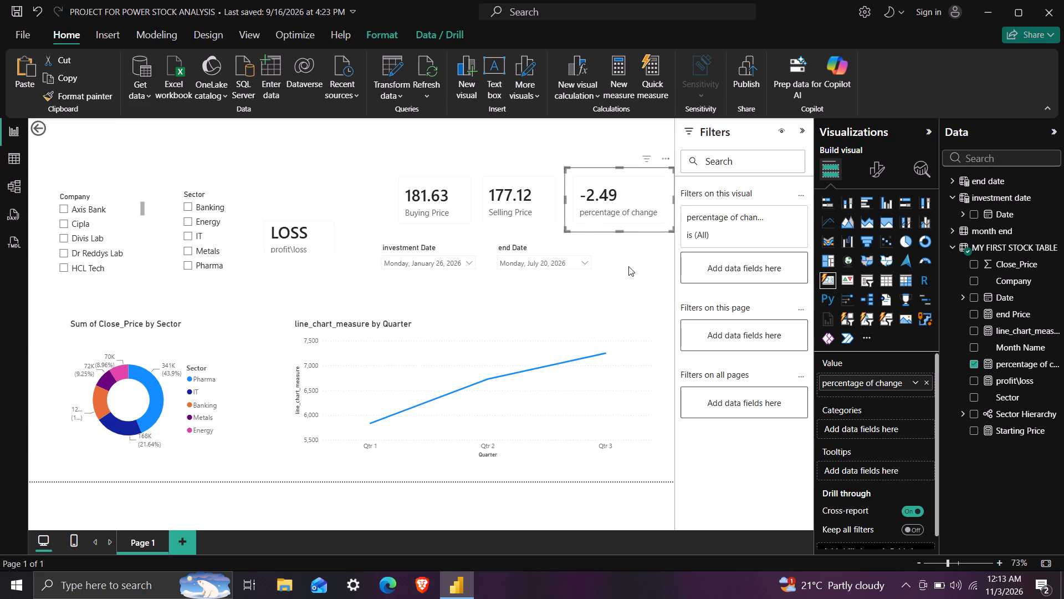
# Spread the end Date and investment Date slicers further towards the page's outer edge, level beneath the three cards.
pyautogui.moveTo(563, 268); pyautogui.dragTo(577, 272)
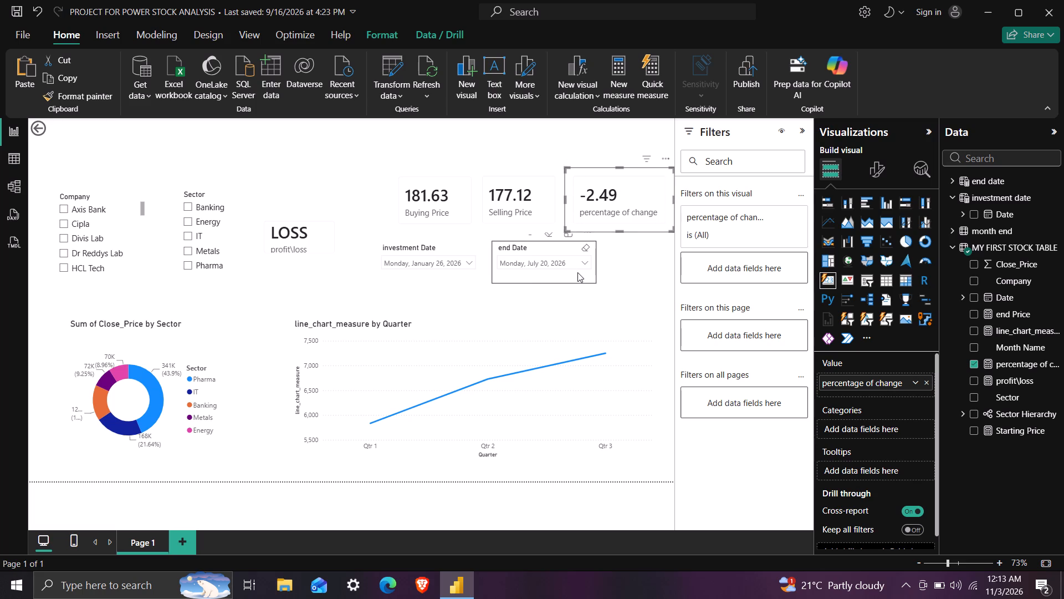
pyautogui.moveTo(577, 272); pyautogui.dragTo(605, 278)
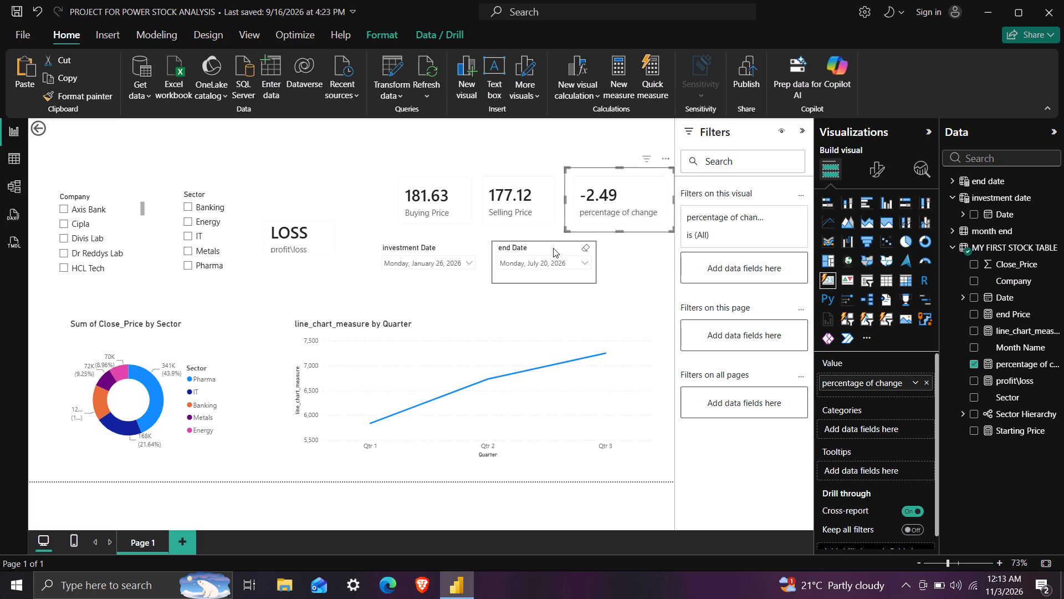
pyautogui.click(553, 248)
pyautogui.moveTo(553, 248); pyautogui.dragTo(590, 256)
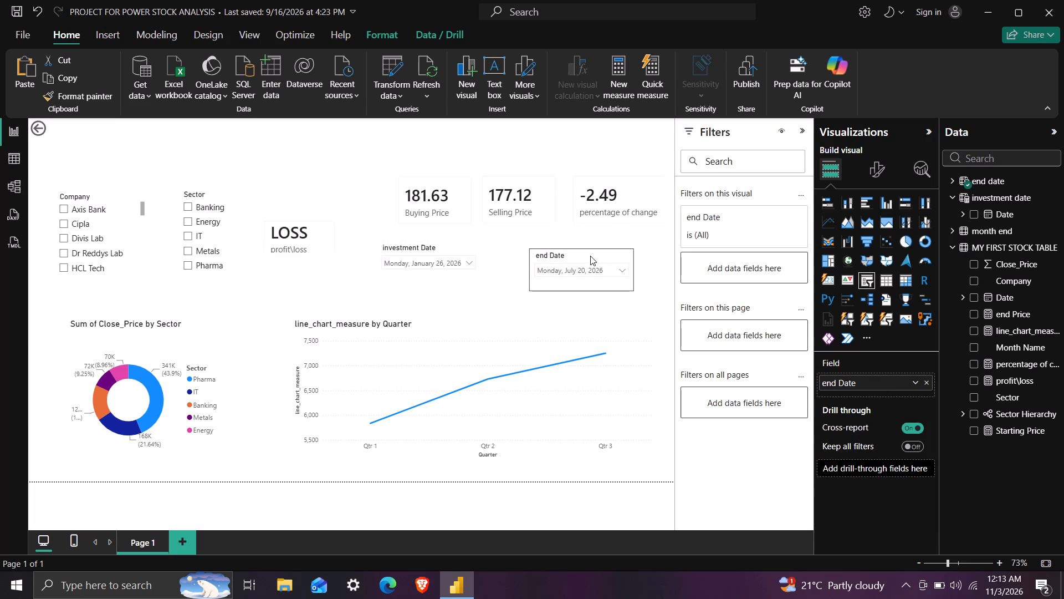
pyautogui.moveTo(590, 256); pyautogui.dragTo(593, 251)
pyautogui.moveTo(449, 252); pyautogui.dragTo(480, 260)
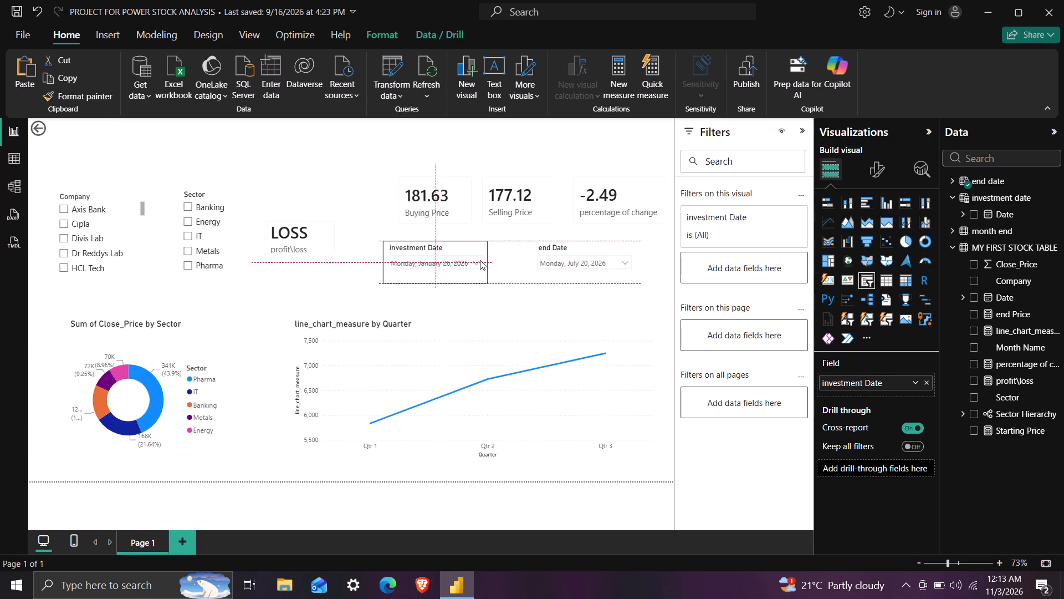
pyautogui.moveTo(480, 260); pyautogui.dragTo(477, 252)
pyautogui.click(540, 306)
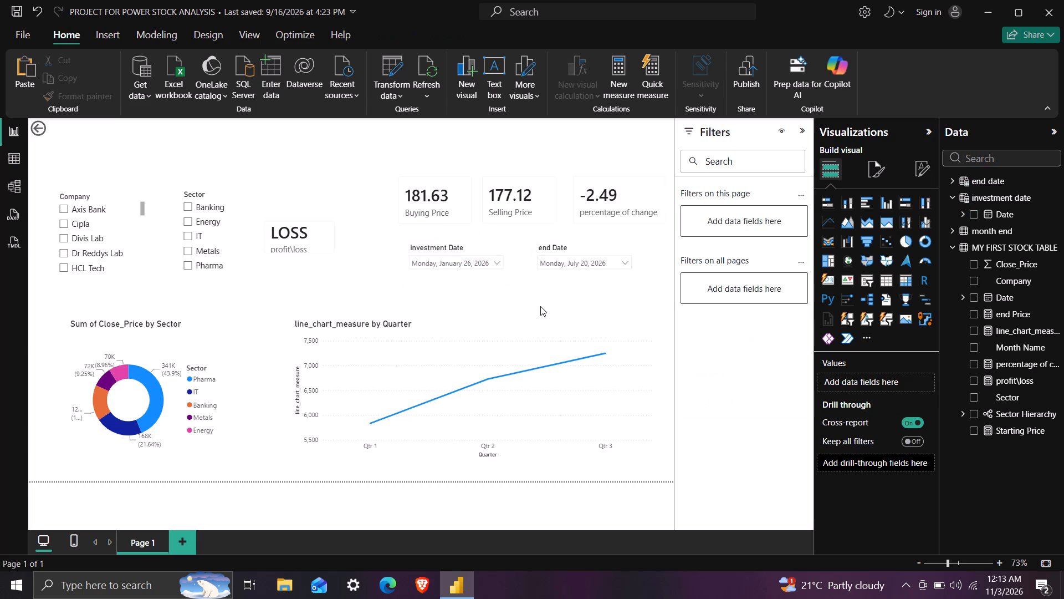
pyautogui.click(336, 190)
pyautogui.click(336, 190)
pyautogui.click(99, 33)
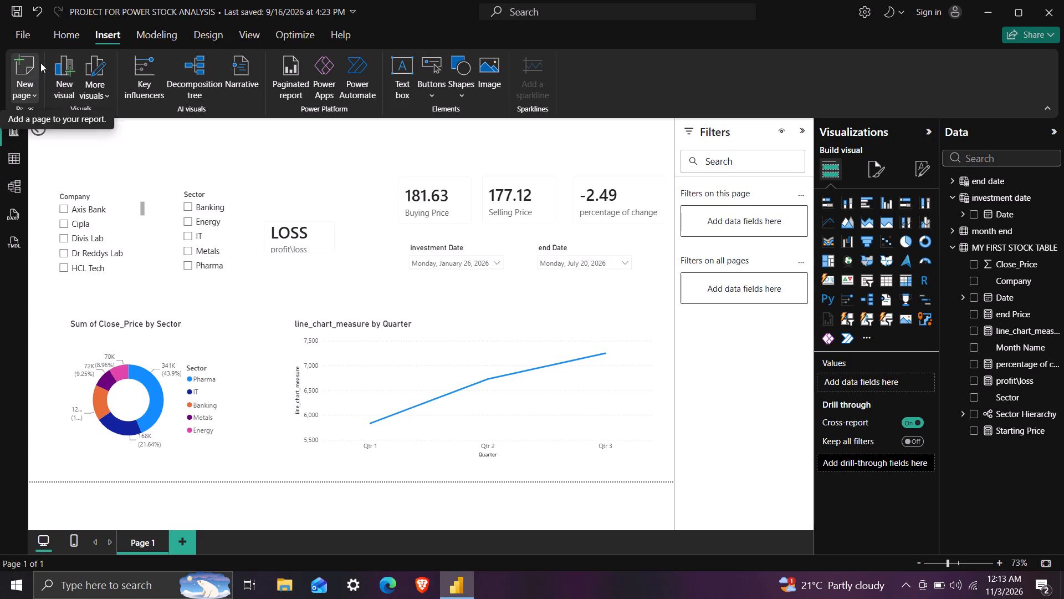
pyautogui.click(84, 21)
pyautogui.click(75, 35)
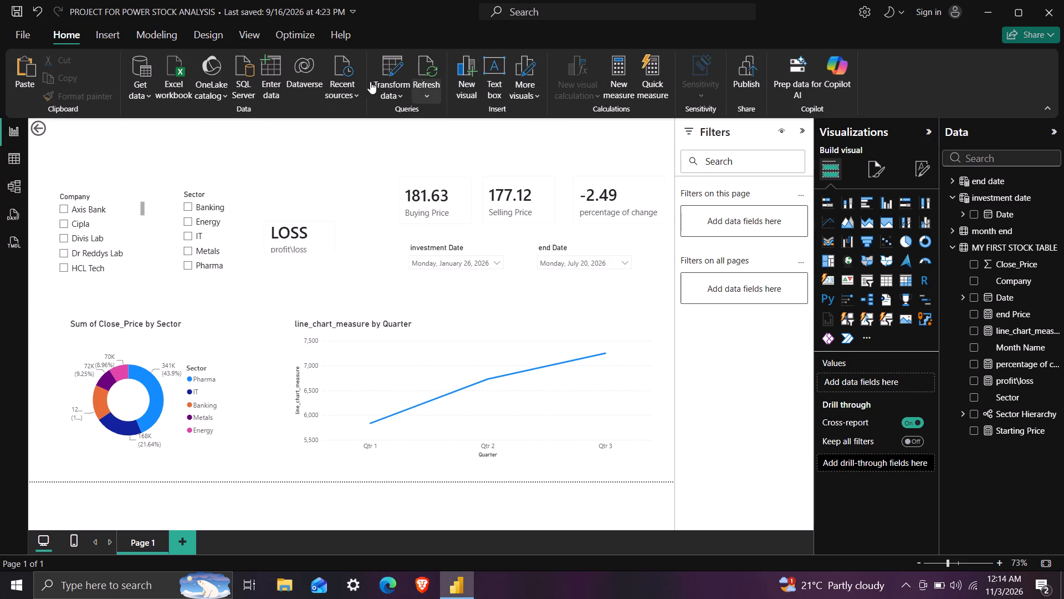
# Set the page's canvas background colour to the dark blue theme colour.
pyautogui.click(199, 40)
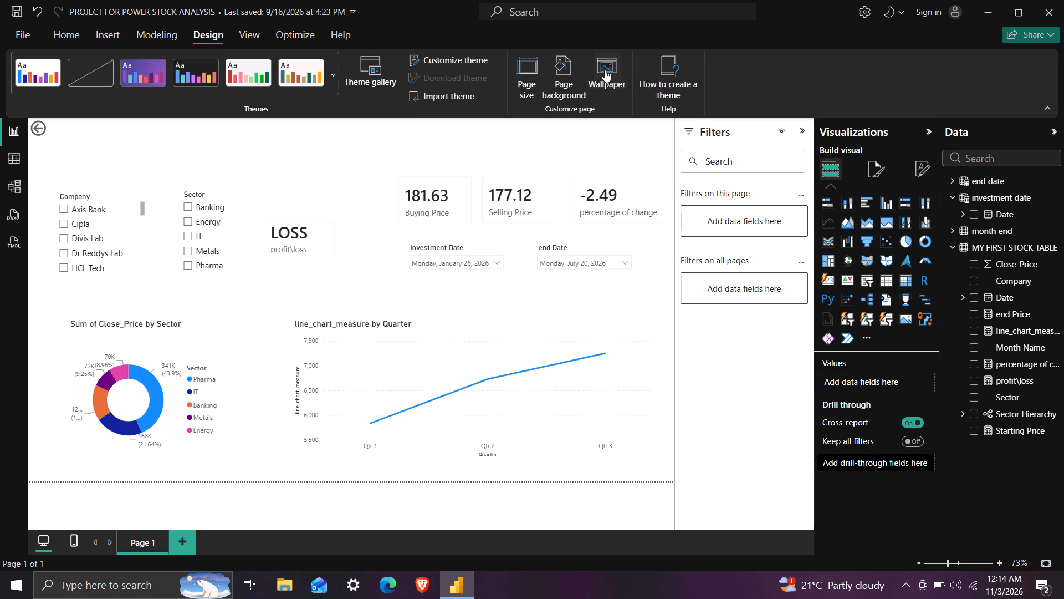
pyautogui.click(570, 71)
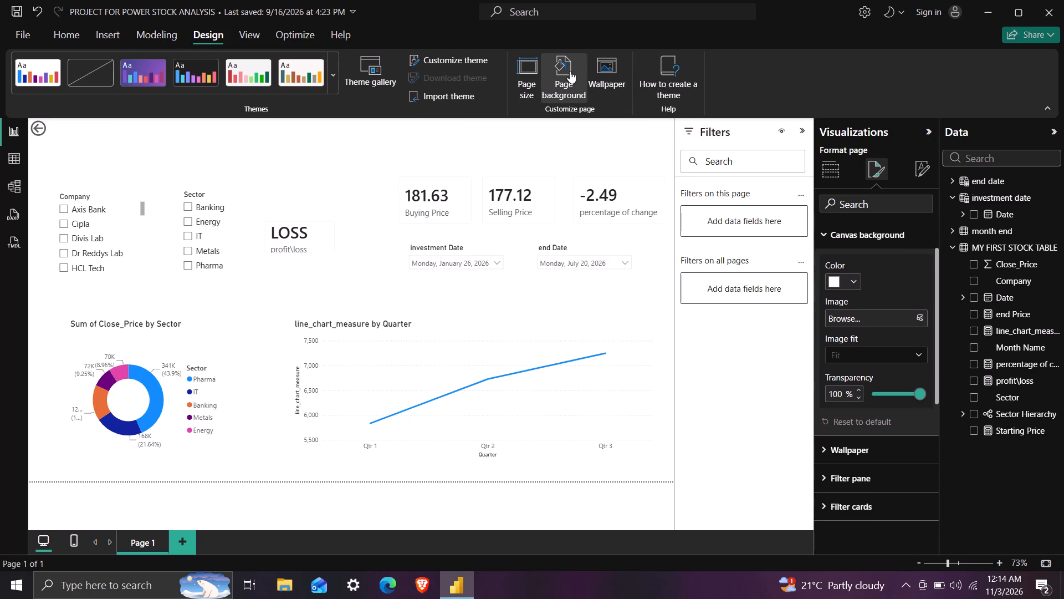
pyautogui.click(858, 281)
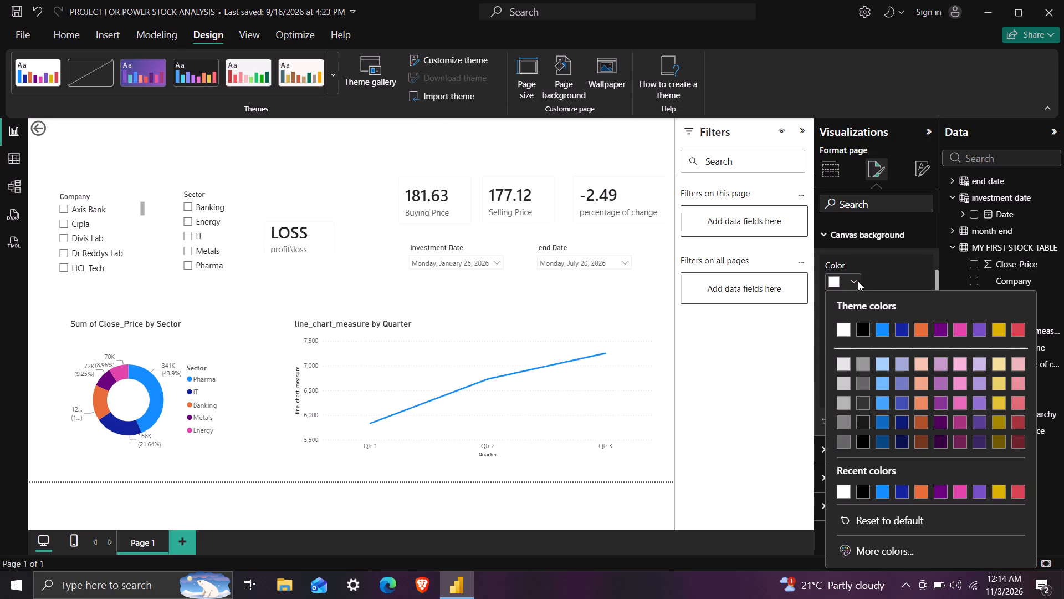
pyautogui.click(902, 332)
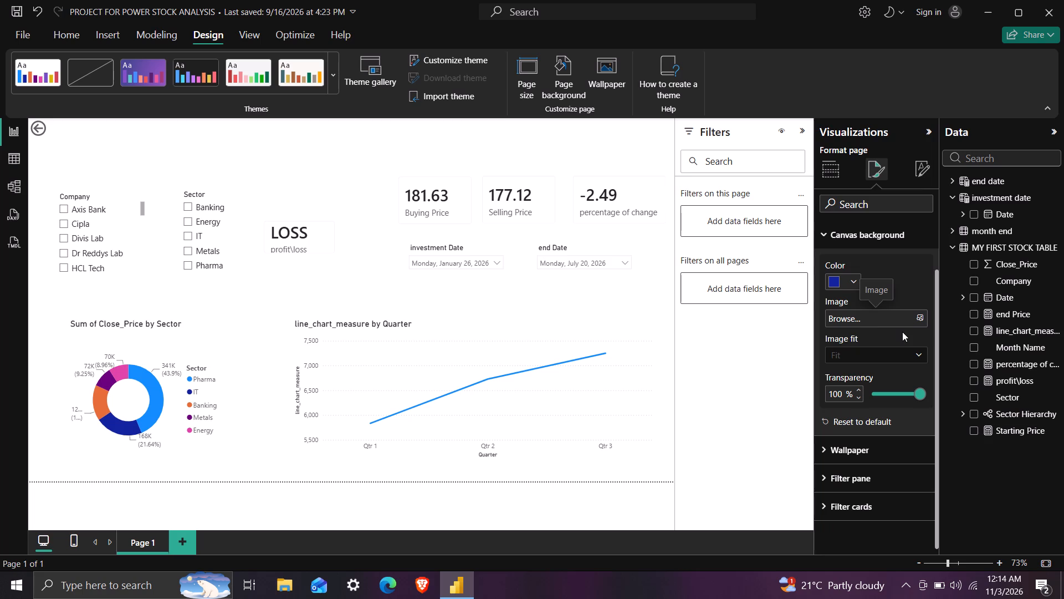
pyautogui.click(853, 282)
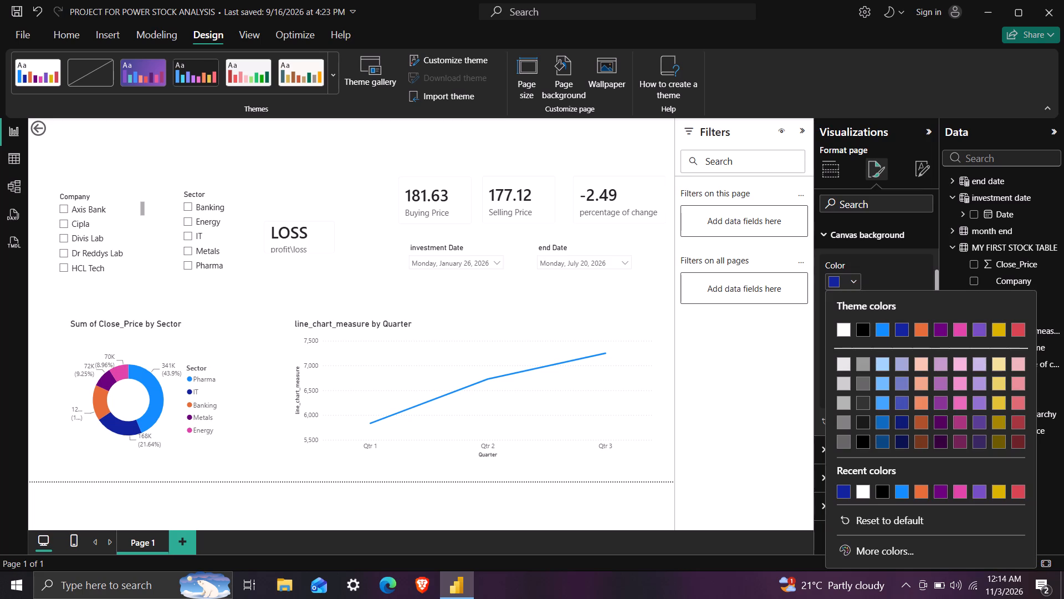
pyautogui.click(843, 493)
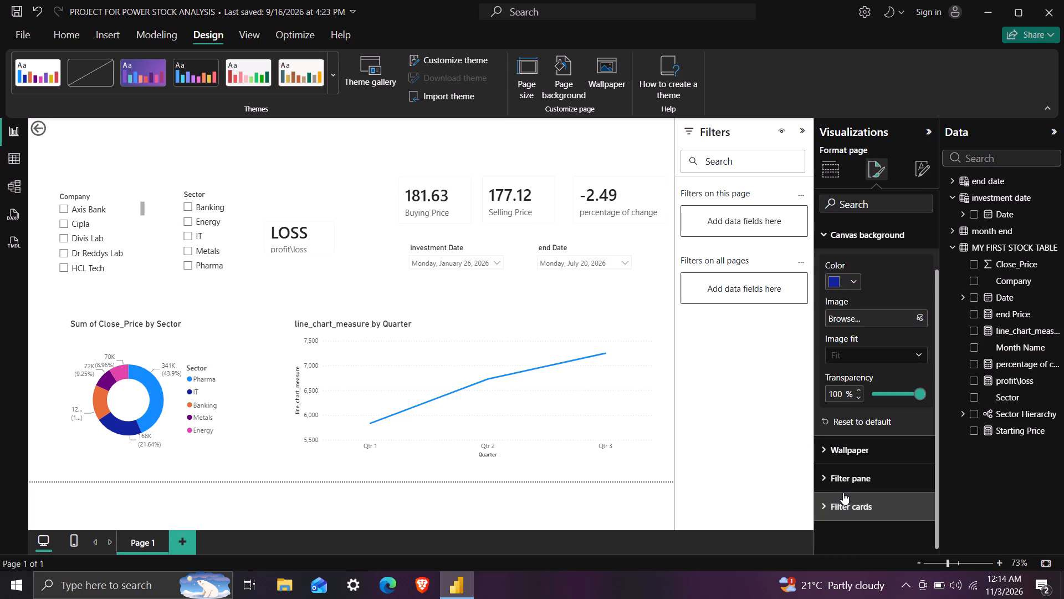
# Look through the page information, canvas settings and canvas background formatting options.
pyautogui.click(863, 232)
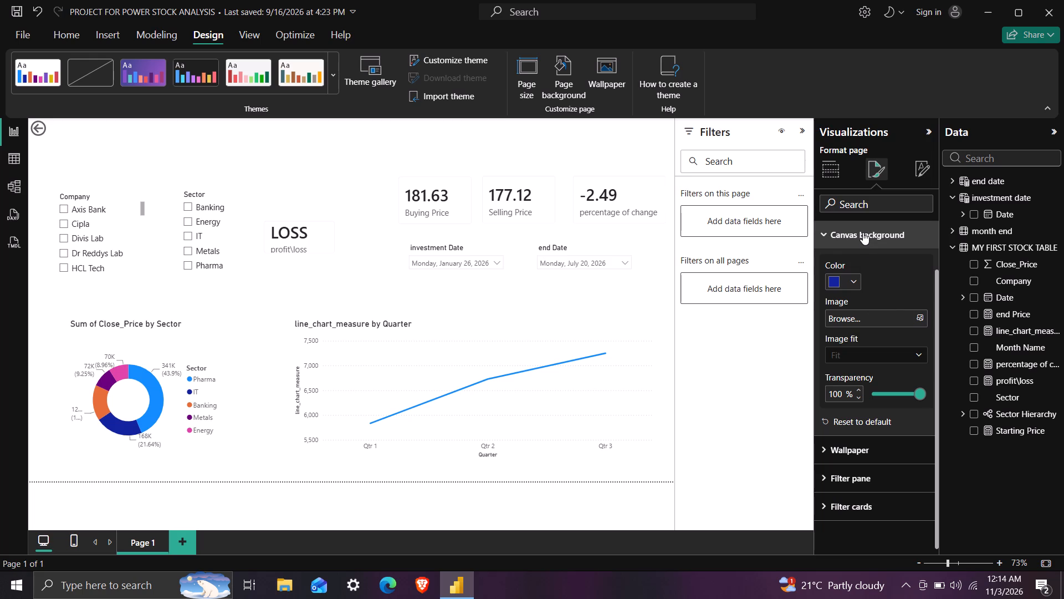
pyautogui.click(863, 240)
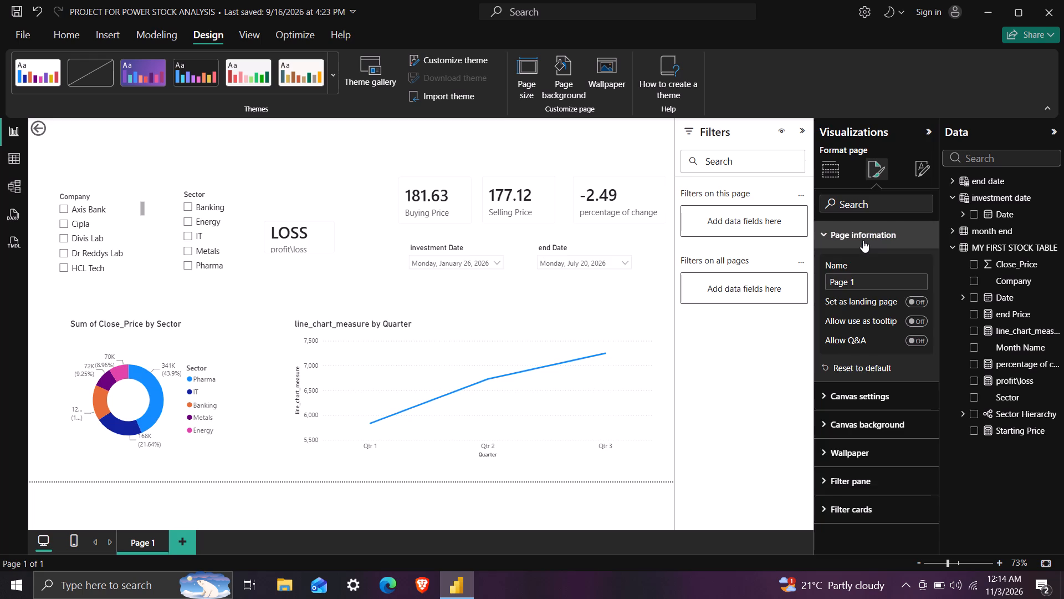
pyautogui.click(842, 391)
pyautogui.scroll(-1, 842, 391)
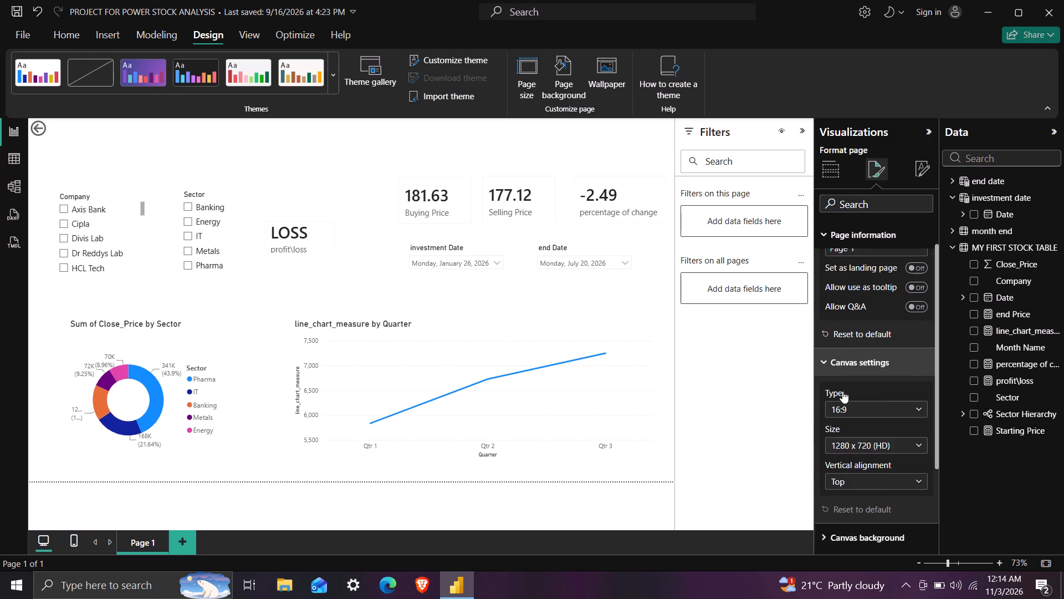
pyautogui.scroll(-1, 842, 391)
pyautogui.click(847, 414)
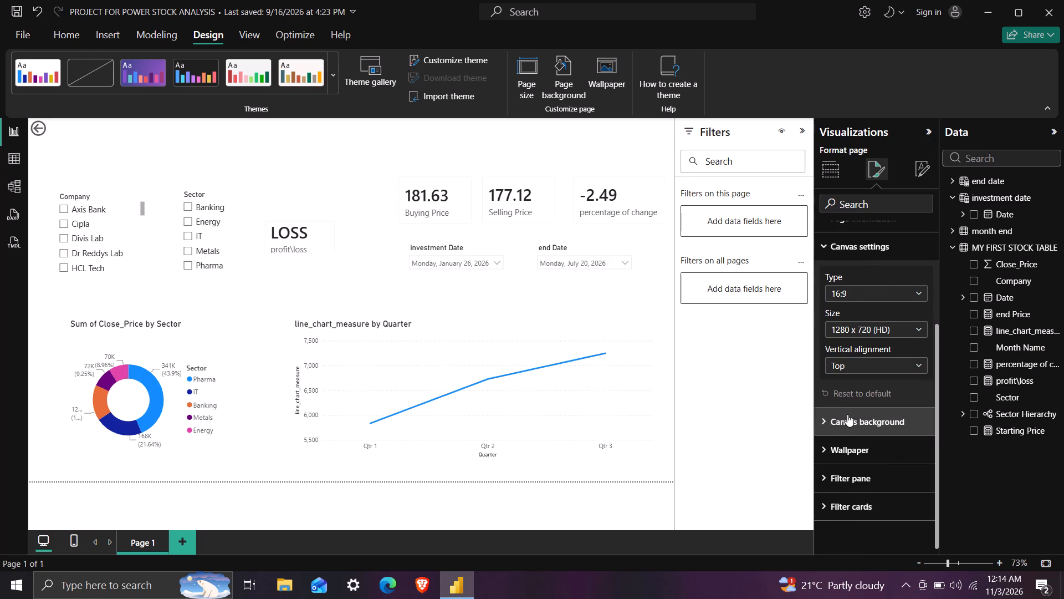
pyautogui.scroll(-1, 847, 414)
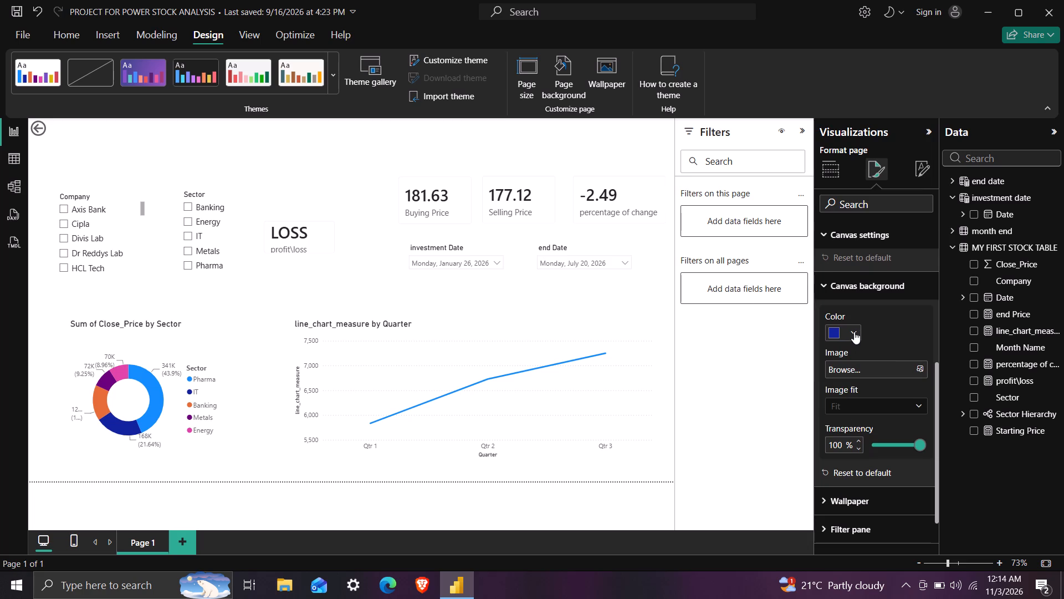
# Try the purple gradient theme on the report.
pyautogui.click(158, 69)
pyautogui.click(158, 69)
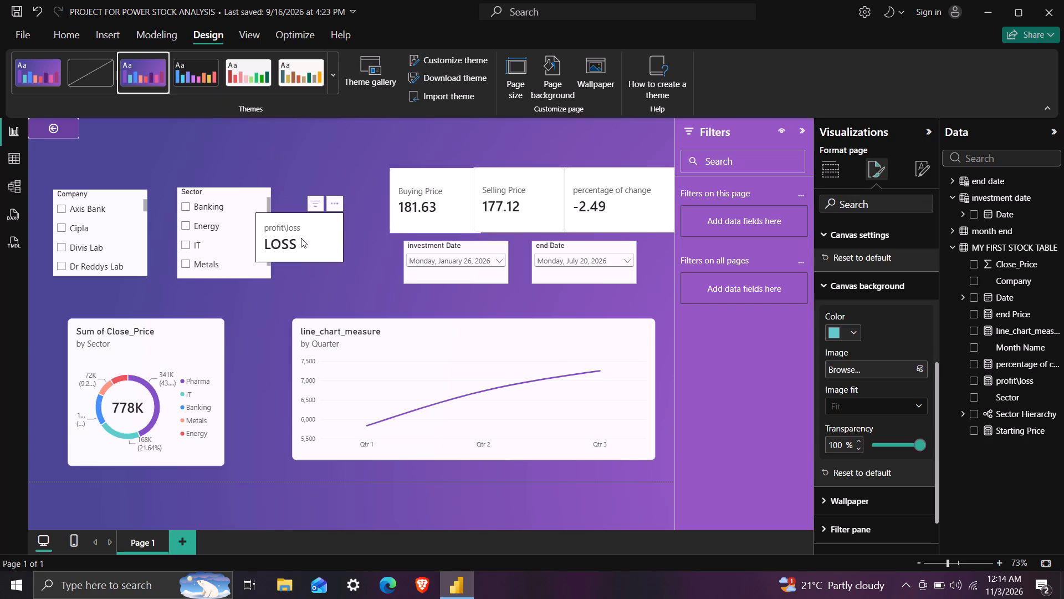
# Move the profit\loss card away from the Sector slicer, closer to the Buying Price card and slightly higher.
pyautogui.moveTo(301, 245); pyautogui.dragTo(336, 236)
# Apply the dark theme with blue, cyan and pink data colours to the report.
pyautogui.click(200, 75)
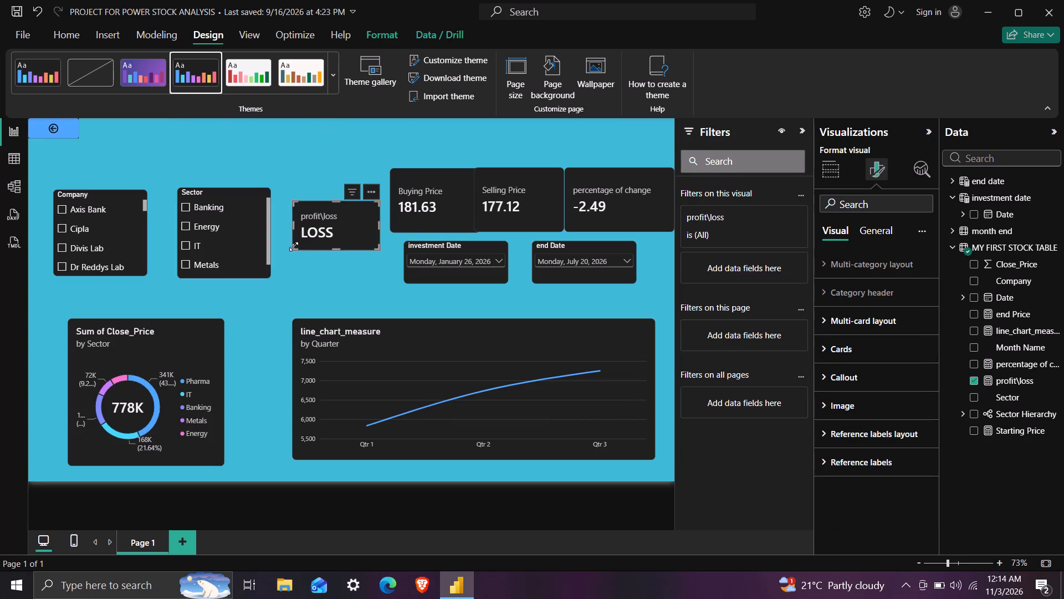
# Shift the Buying Price card clear of the Selling Price card and nudge the profit\loss card towards the Sector slicer to make room.
pyautogui.moveTo(437, 205); pyautogui.dragTo(434, 205)
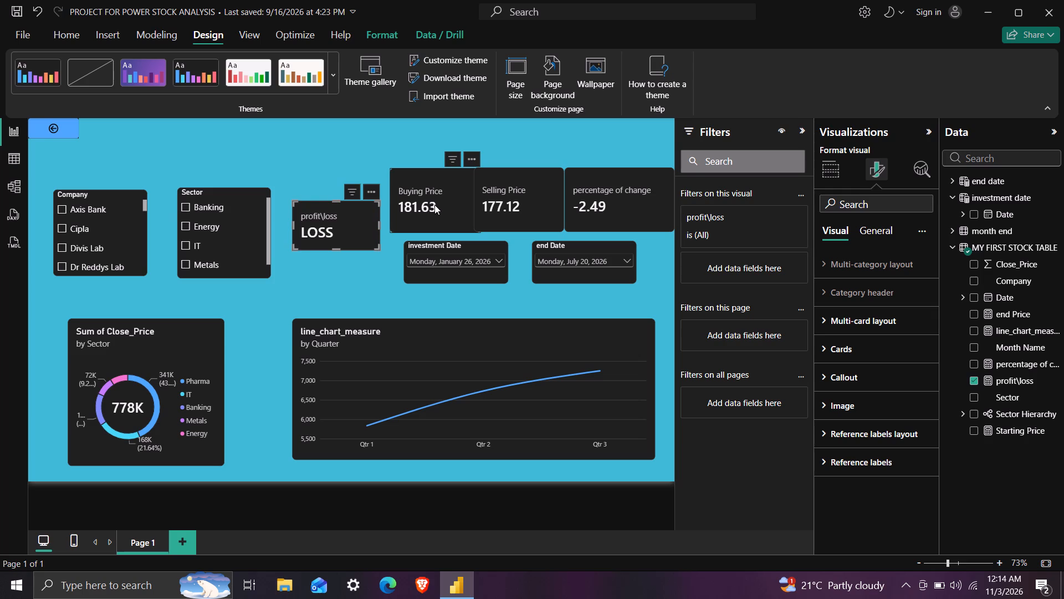
pyautogui.moveTo(434, 205); pyautogui.dragTo(426, 205)
pyautogui.click(375, 208)
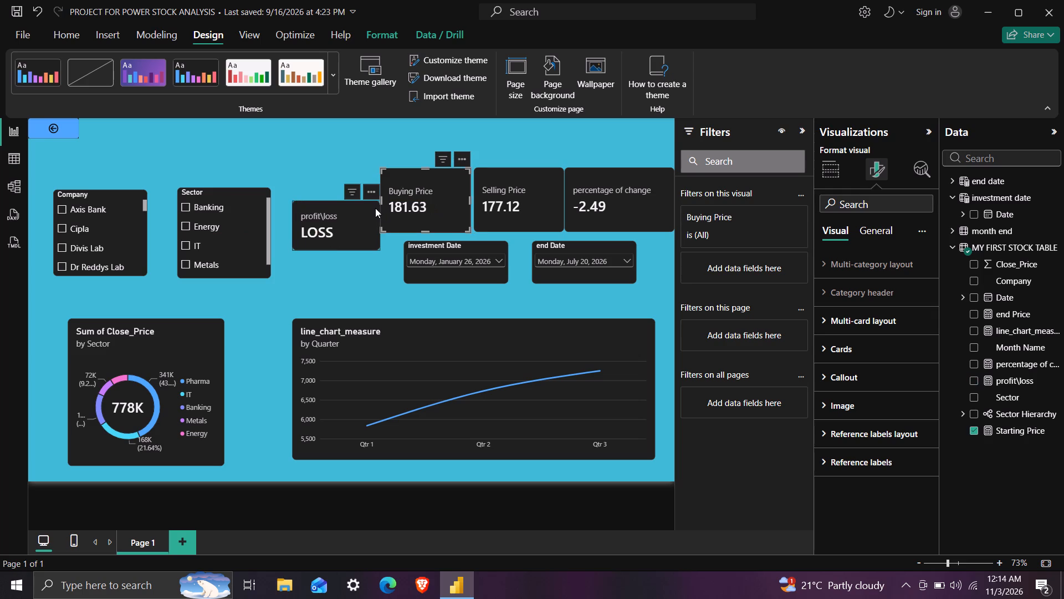
pyautogui.moveTo(369, 212); pyautogui.dragTo(362, 212)
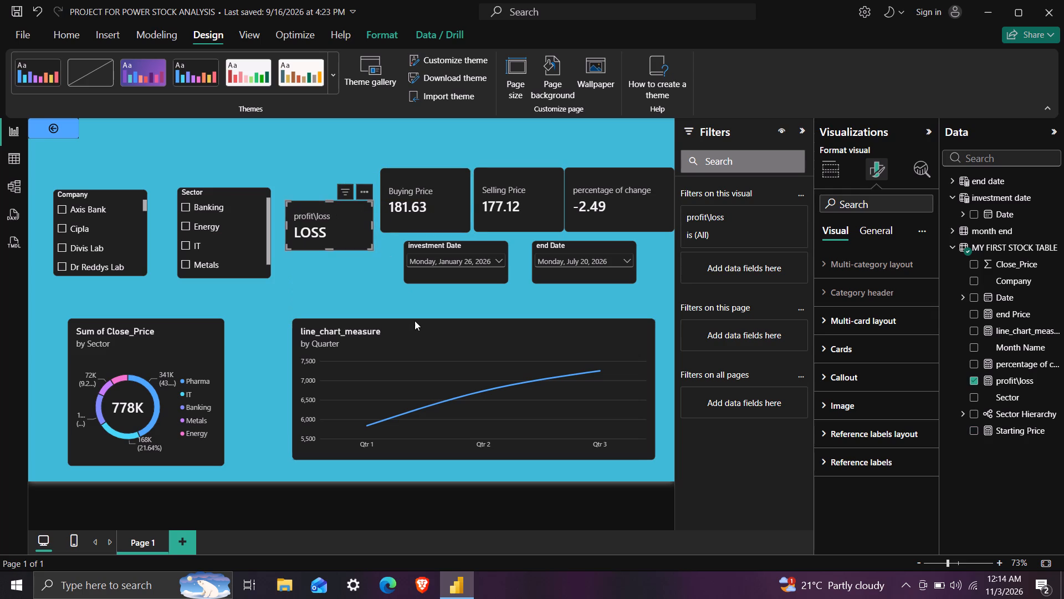
# Move the line_chart_measure line chart slightly closer to the Sum of Close_Price donut chart.
pyautogui.moveTo(390, 366); pyautogui.dragTo(376, 364)
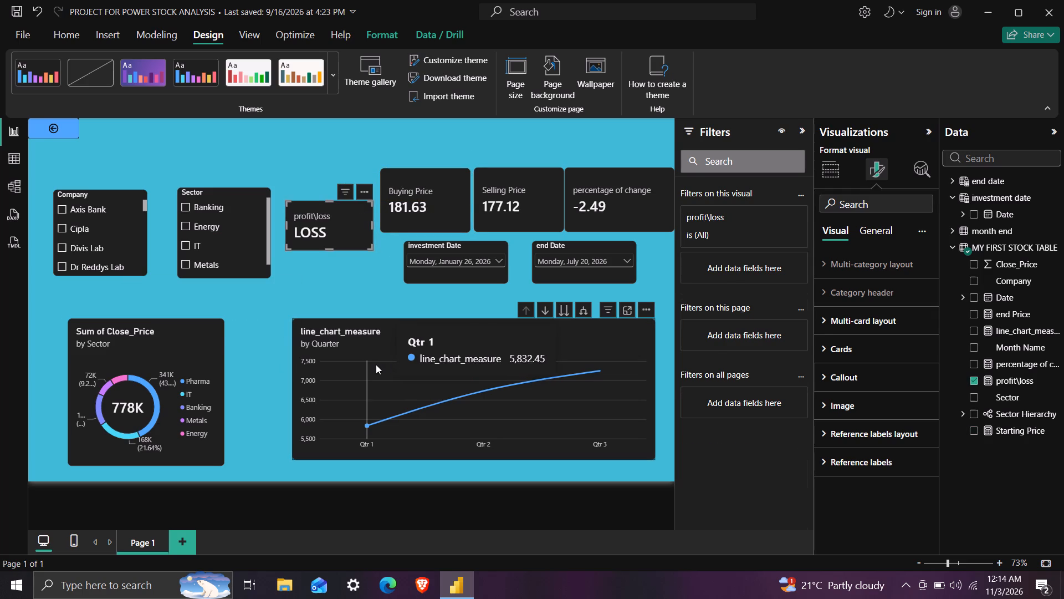
pyautogui.moveTo(376, 364); pyautogui.dragTo(378, 362)
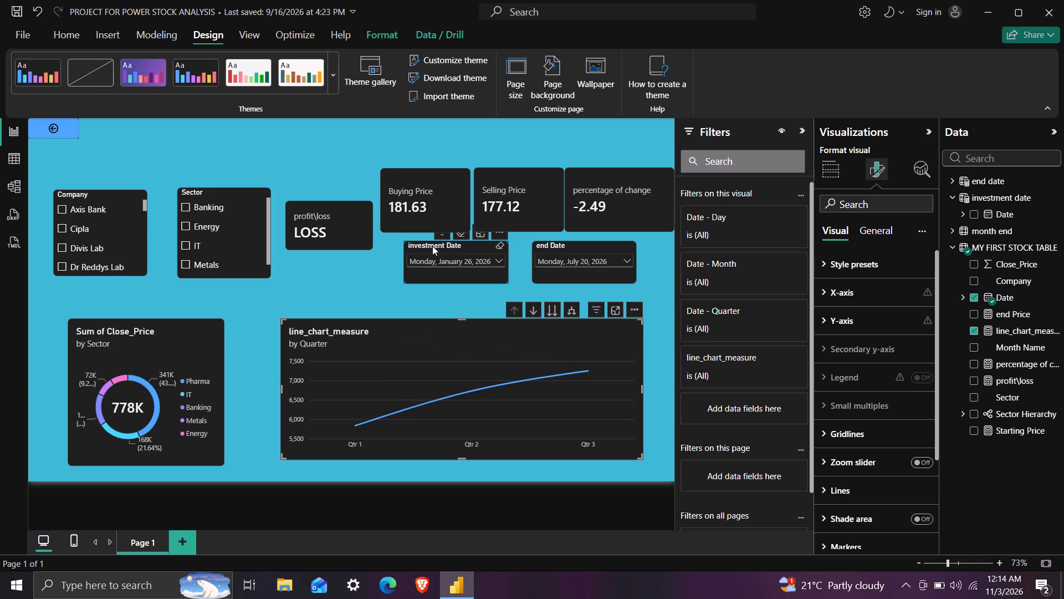
pyautogui.doubleClick(493, 211)
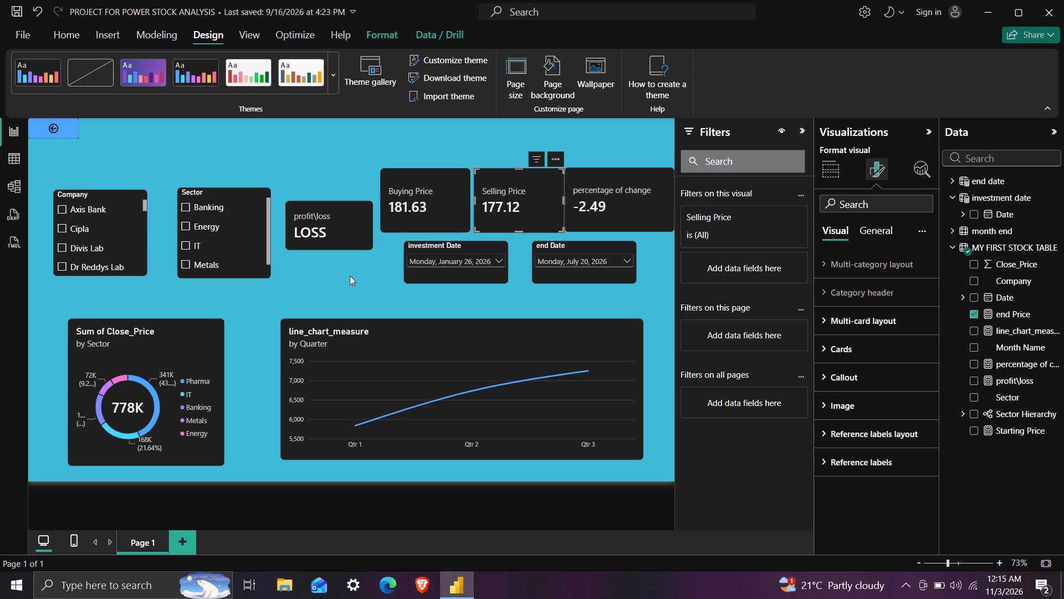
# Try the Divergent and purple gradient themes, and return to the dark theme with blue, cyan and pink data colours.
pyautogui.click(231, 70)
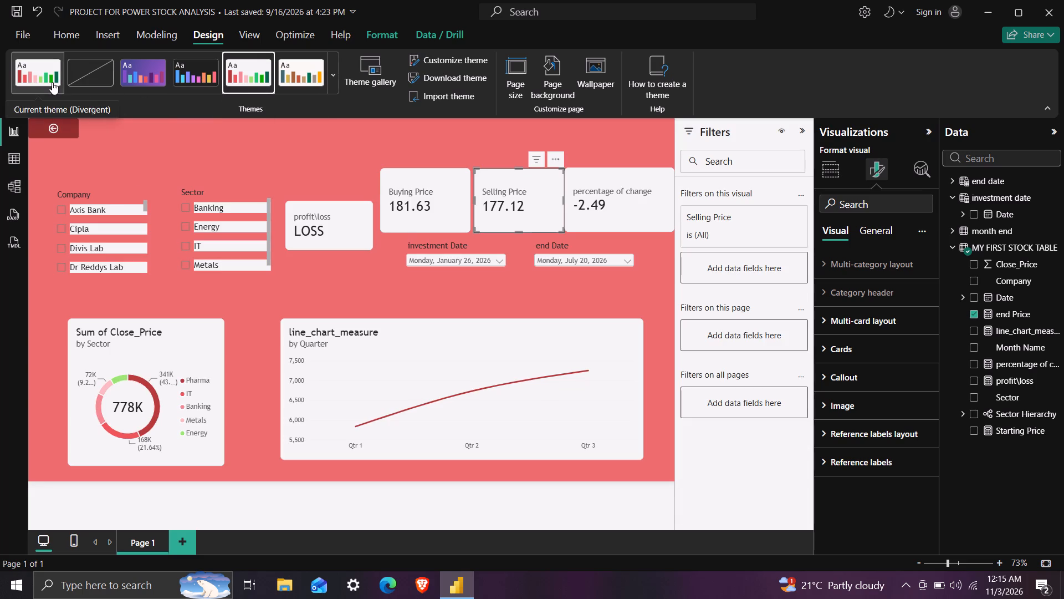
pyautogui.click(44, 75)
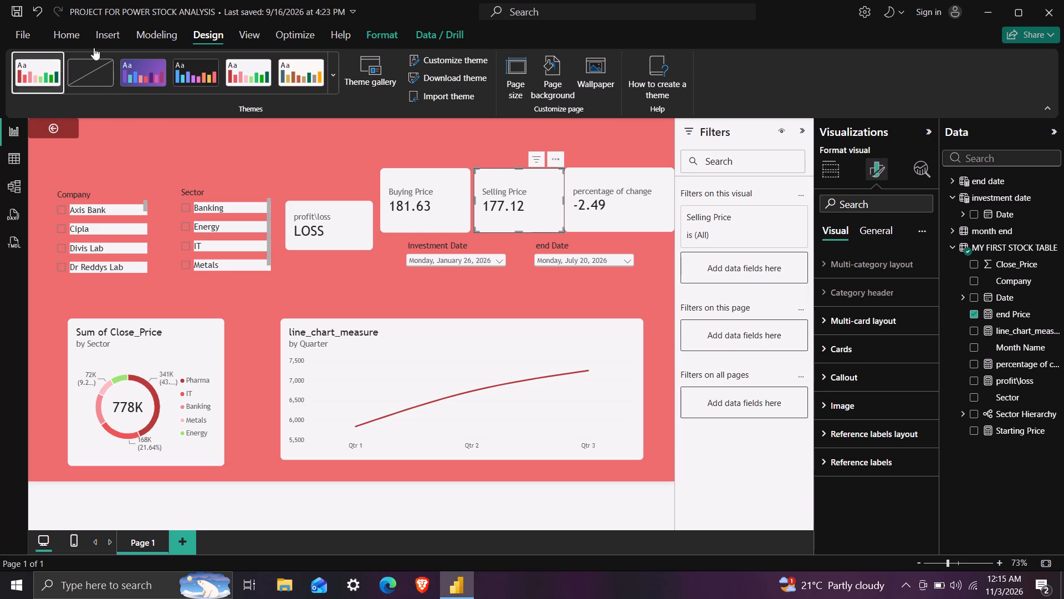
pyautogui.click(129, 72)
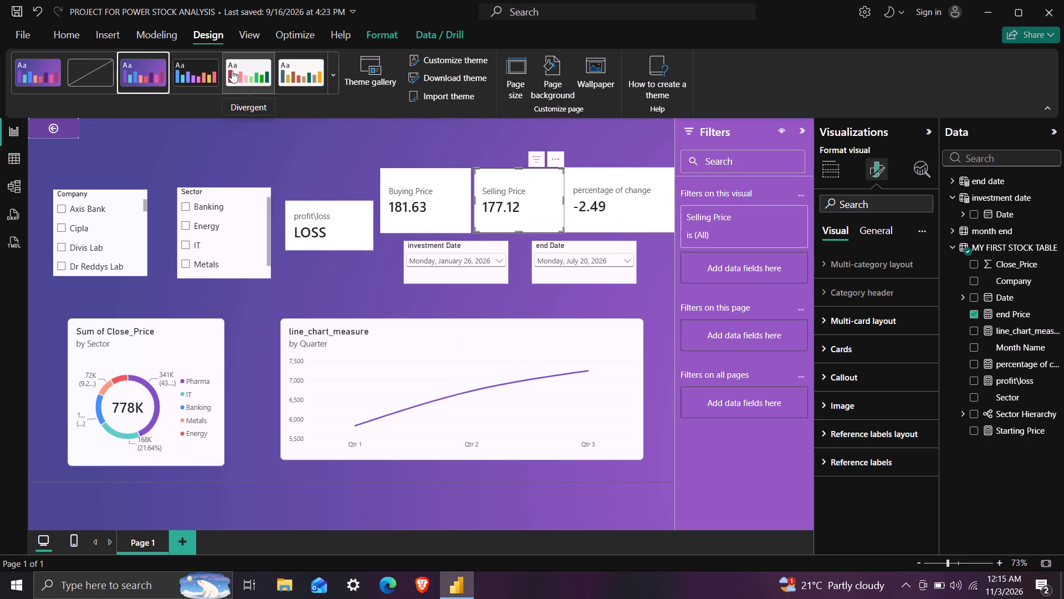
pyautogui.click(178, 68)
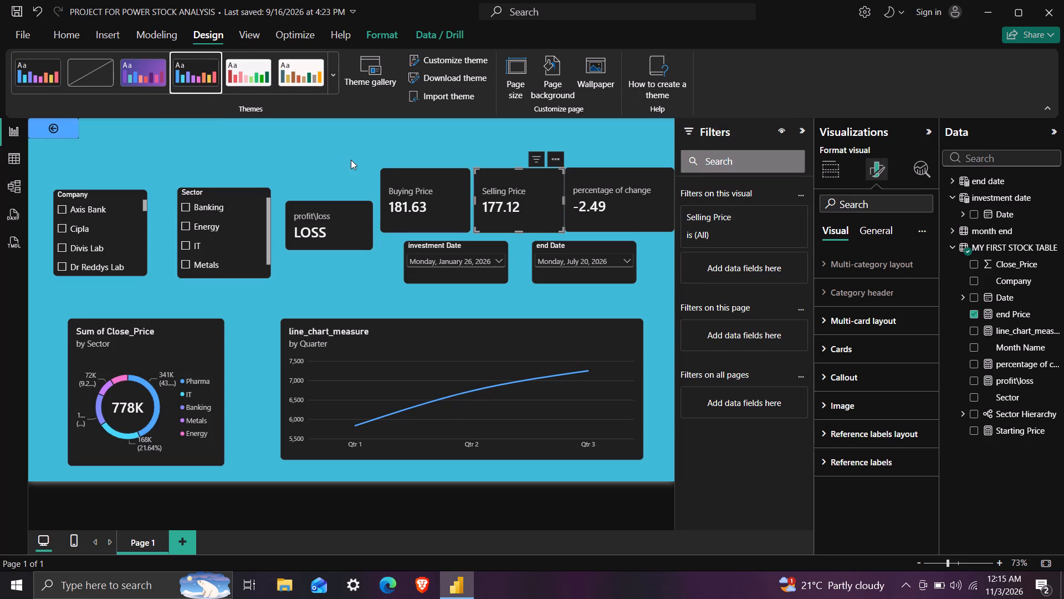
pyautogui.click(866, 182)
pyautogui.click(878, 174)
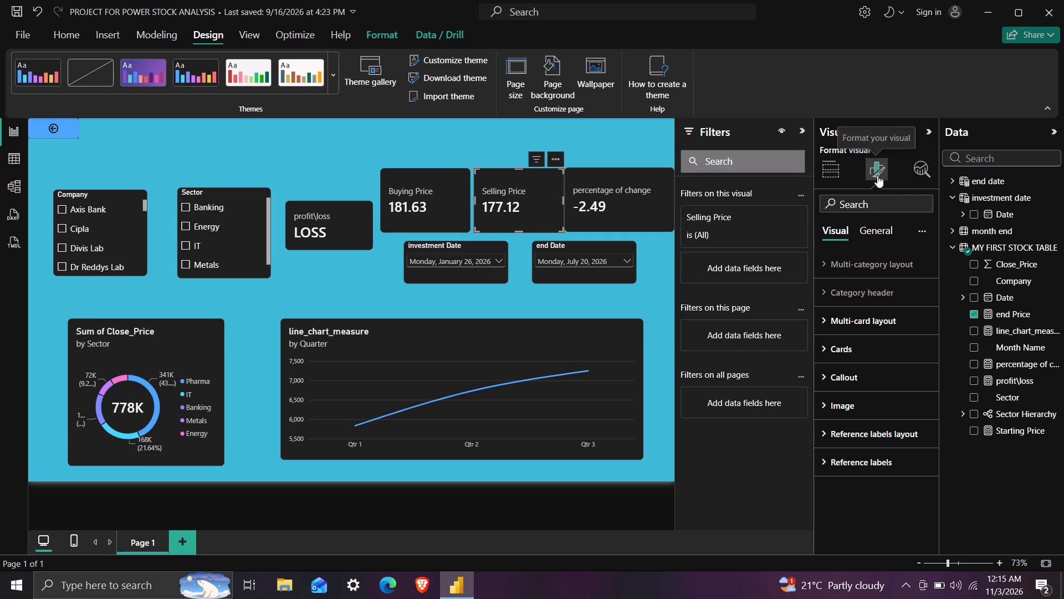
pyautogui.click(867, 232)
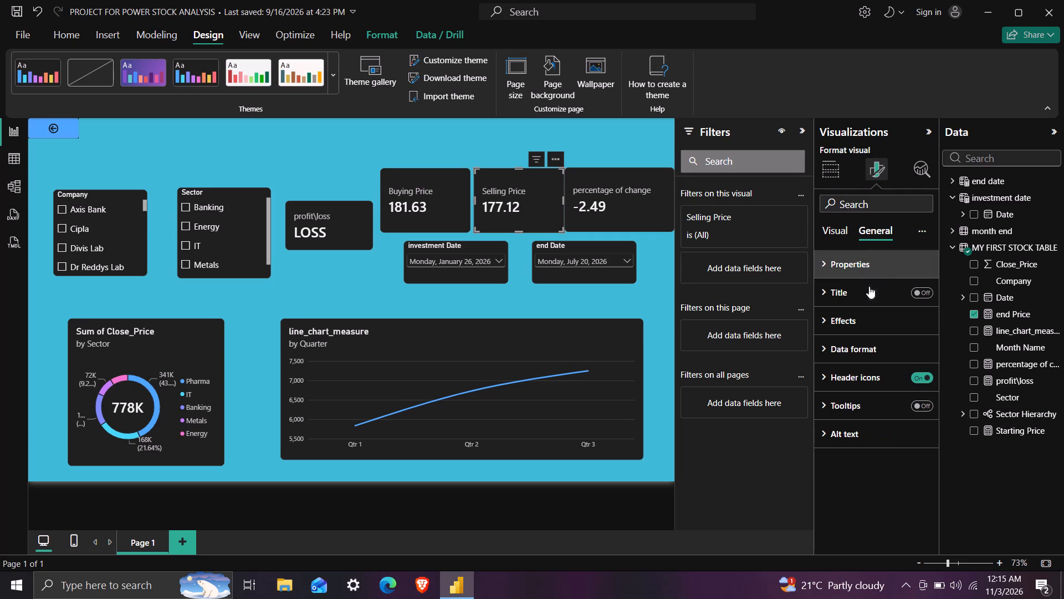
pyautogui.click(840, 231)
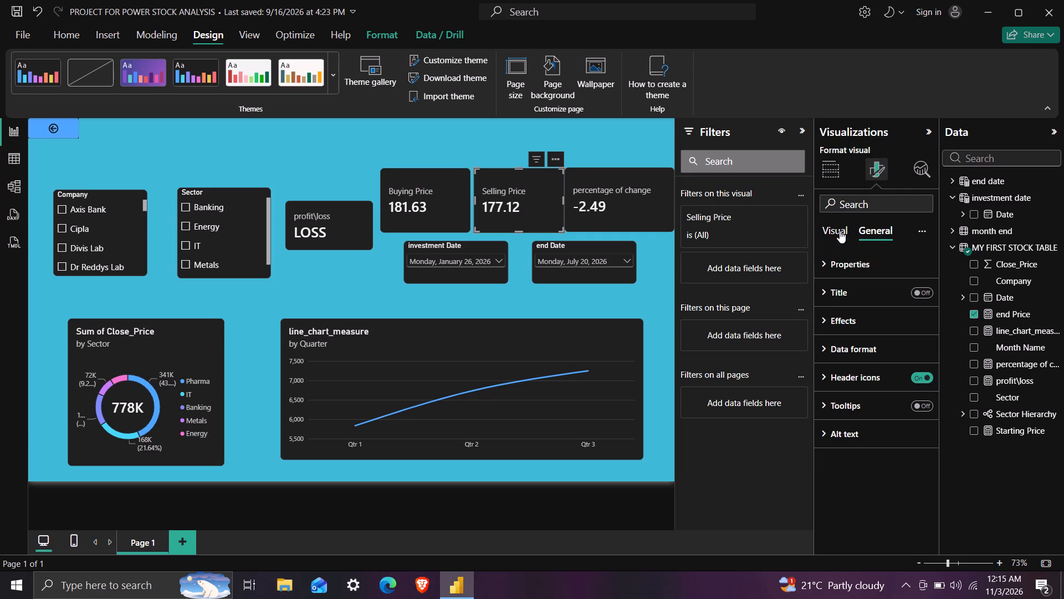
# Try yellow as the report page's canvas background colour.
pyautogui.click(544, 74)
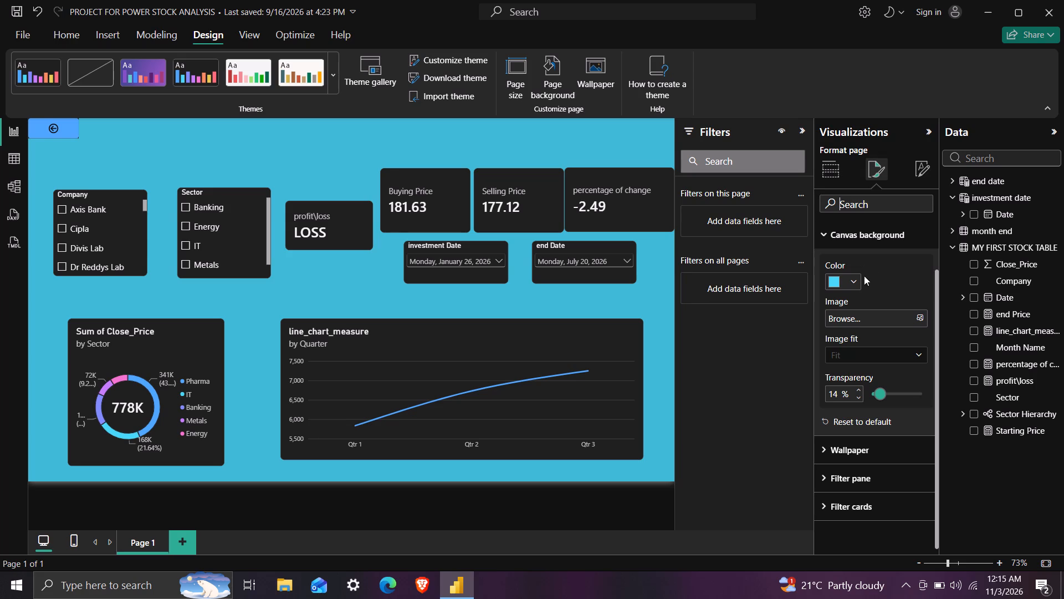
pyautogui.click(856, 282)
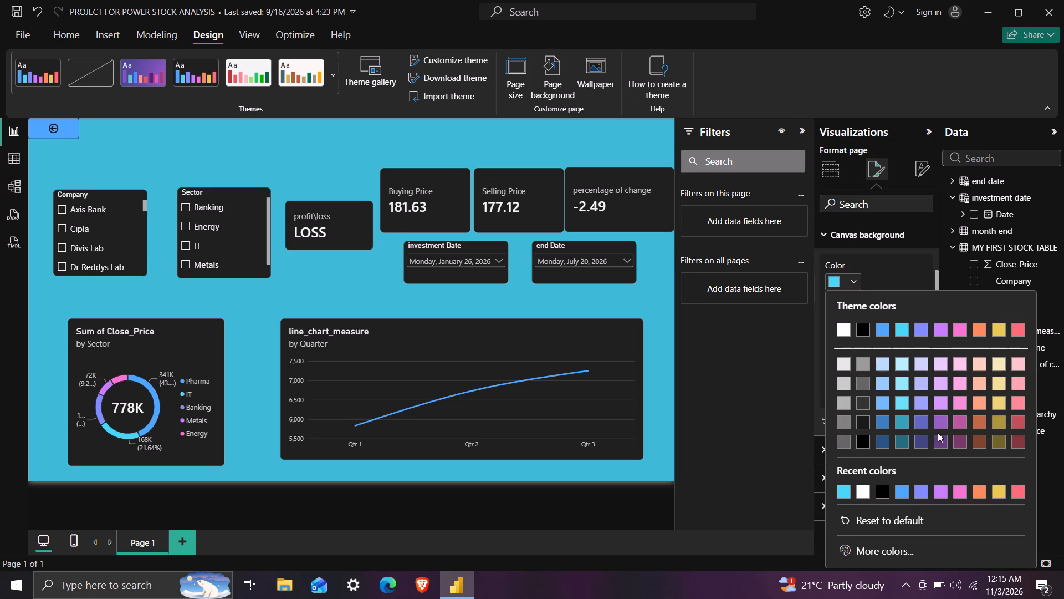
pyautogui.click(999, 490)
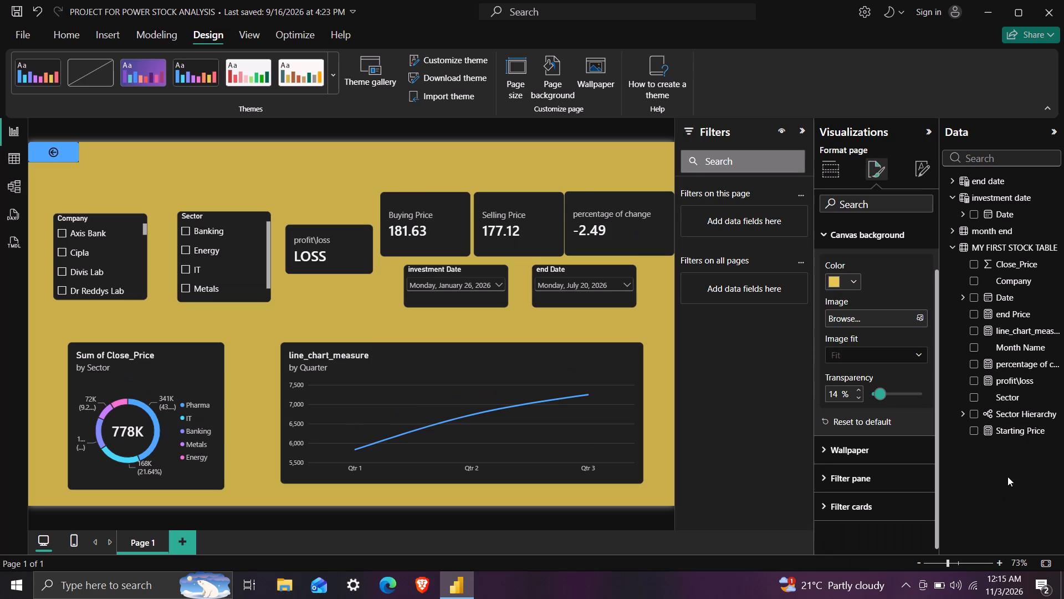
# Set the page's canvas background to the dark grey shade from the theme colours.
pyautogui.click(856, 278)
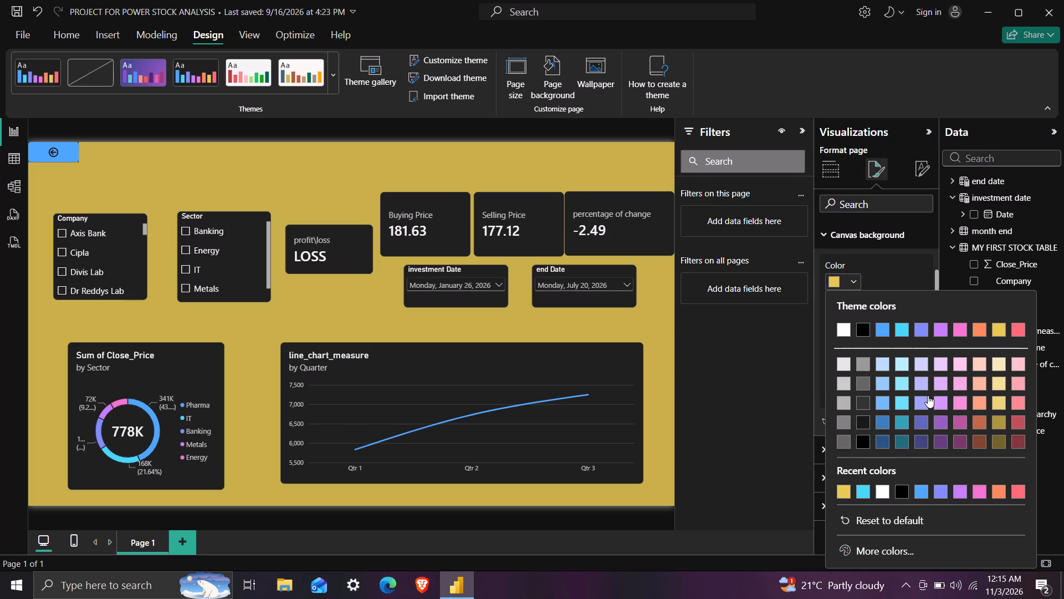
pyautogui.click(860, 404)
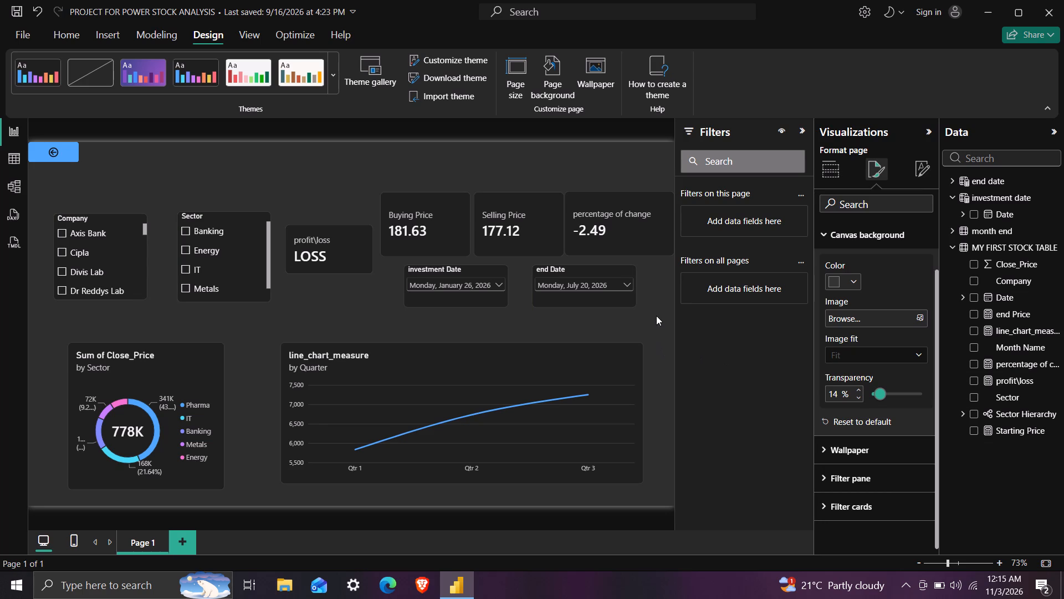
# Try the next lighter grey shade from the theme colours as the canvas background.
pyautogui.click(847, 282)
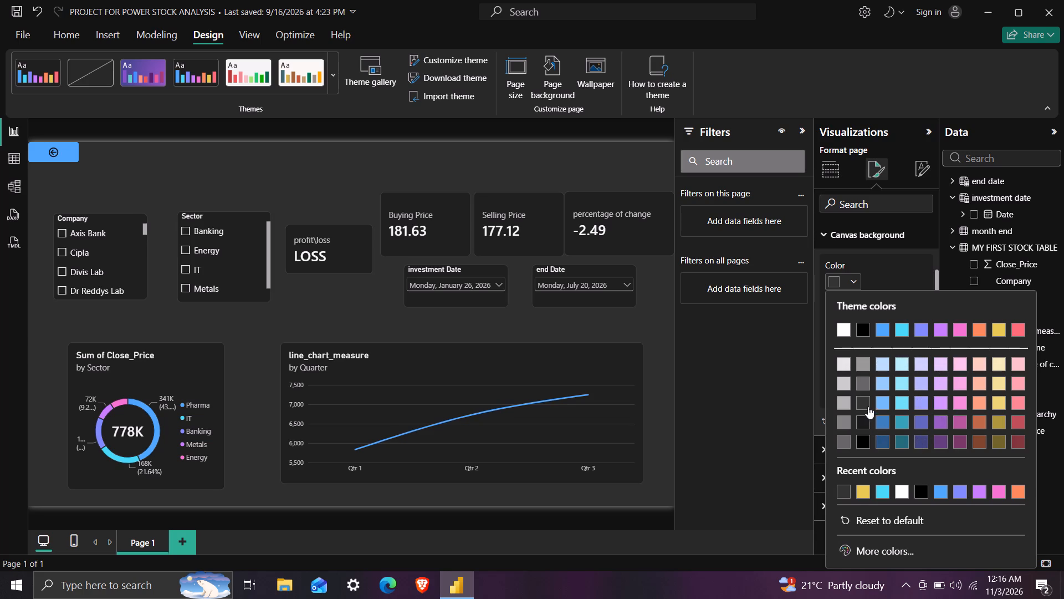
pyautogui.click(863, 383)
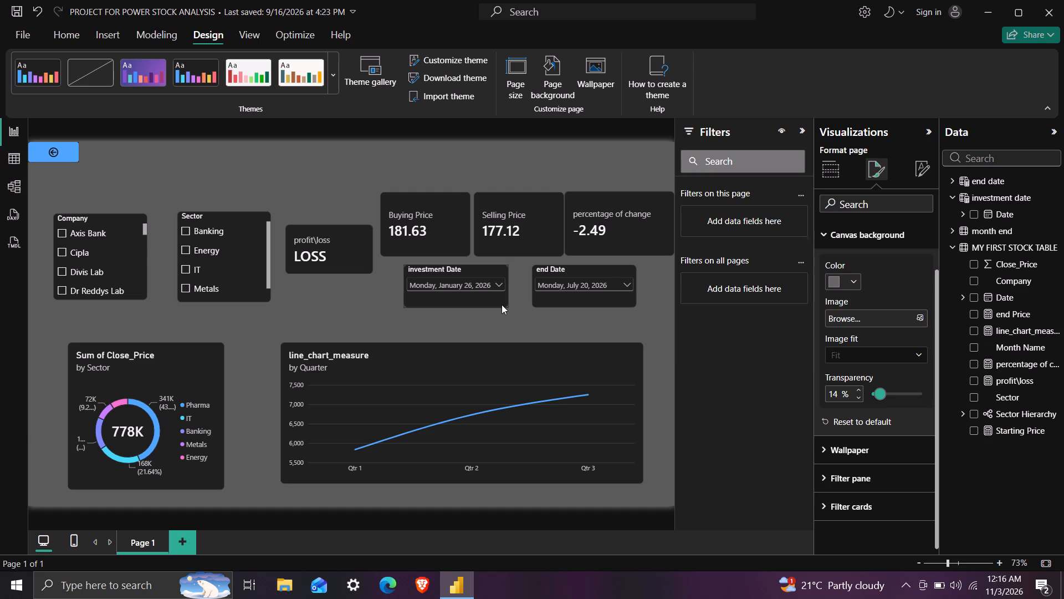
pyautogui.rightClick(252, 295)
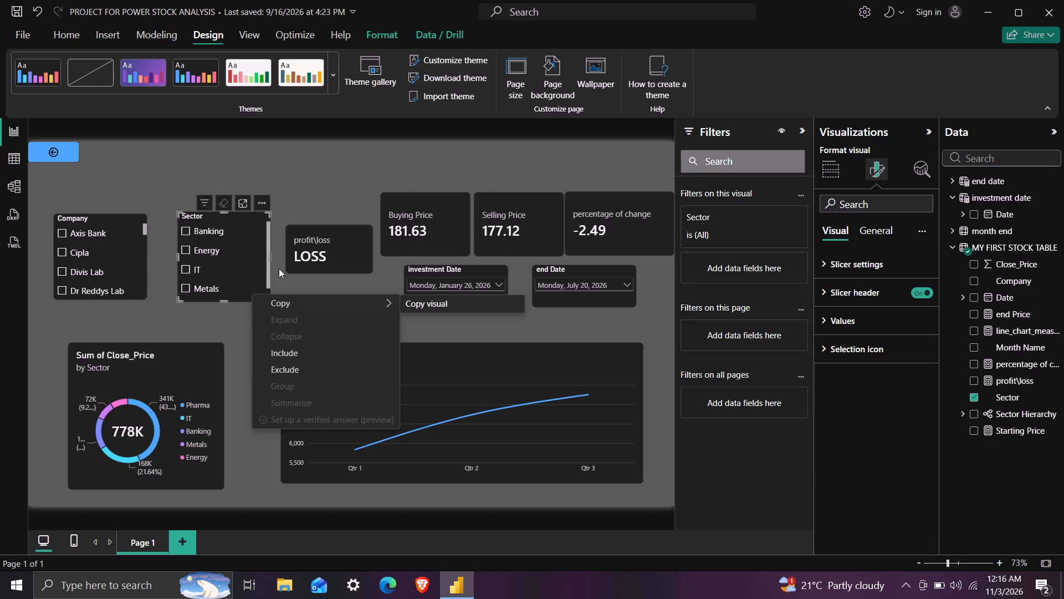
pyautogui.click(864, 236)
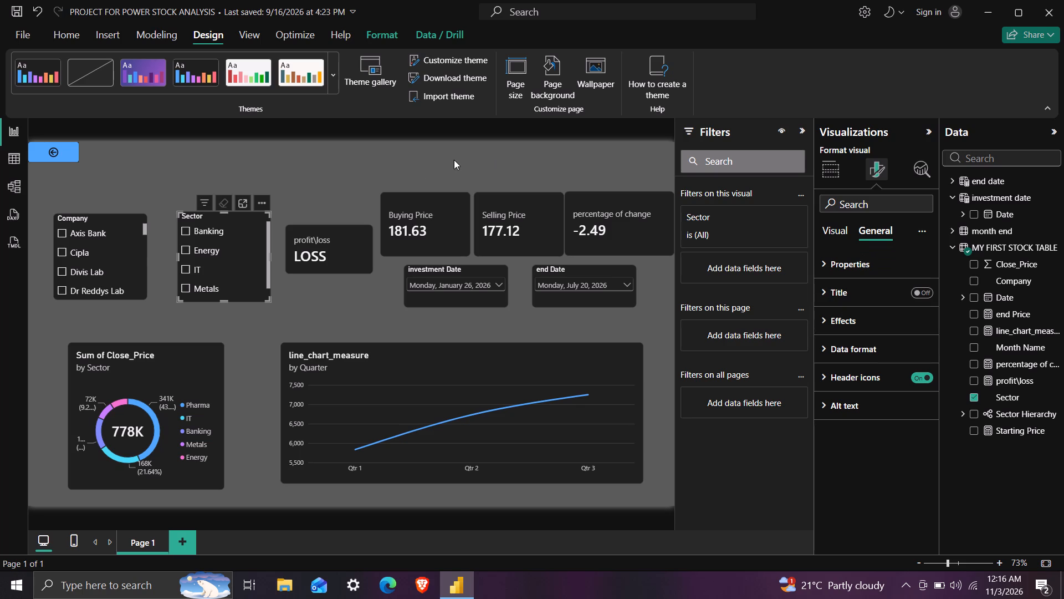
# Select the Sector slicer, the date slicers and the profit\loss and price cards together, and search their formatting options for "background".
pyautogui.click(192, 163)
pyautogui.moveTo(61, 191); pyautogui.dragTo(376, 258)
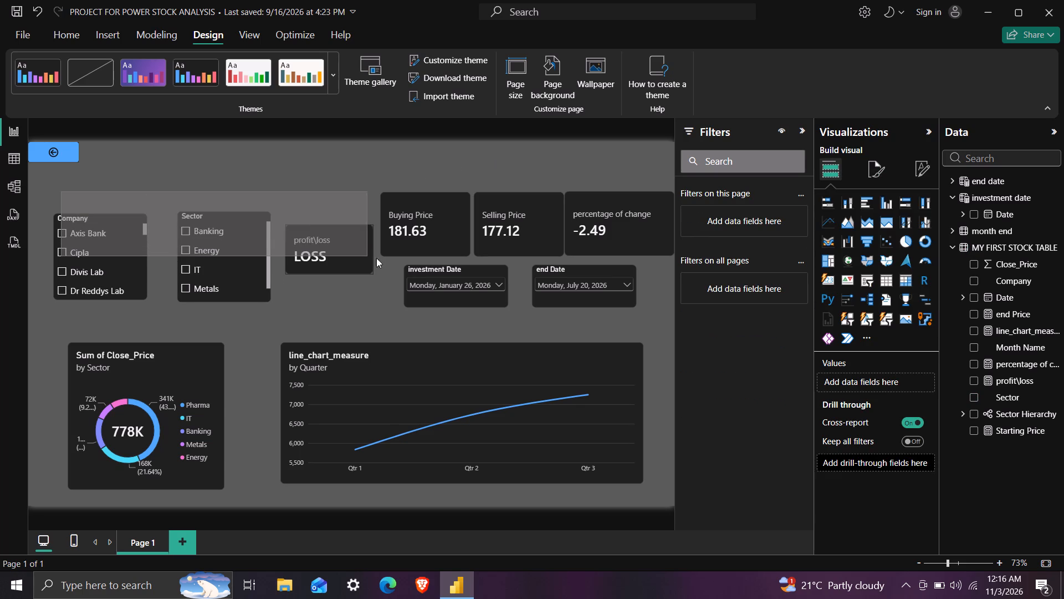
pyautogui.moveTo(376, 258); pyautogui.dragTo(495, 333)
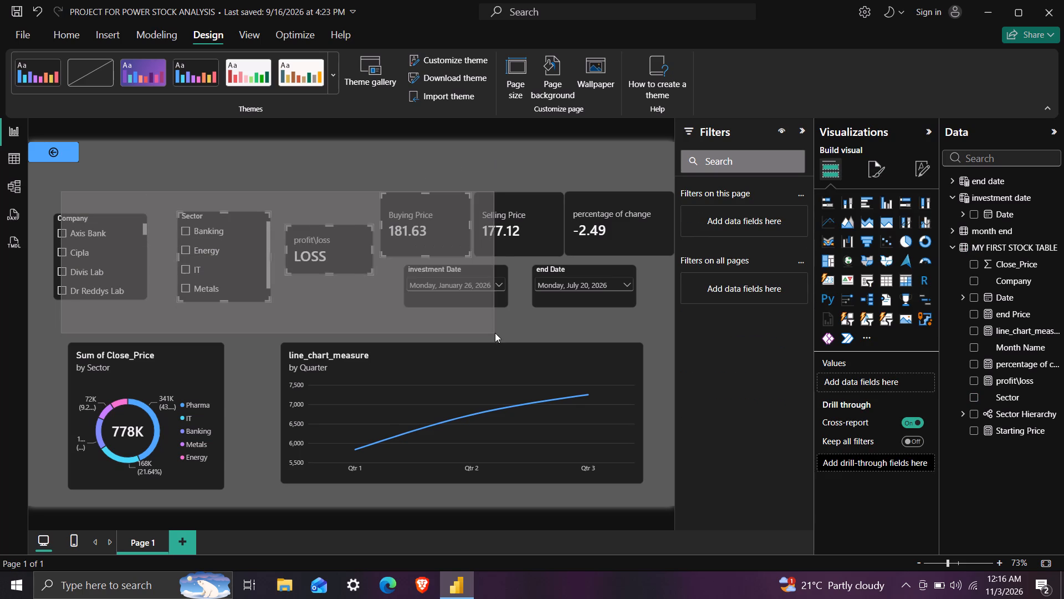
pyautogui.moveTo(495, 333); pyautogui.dragTo(644, 483)
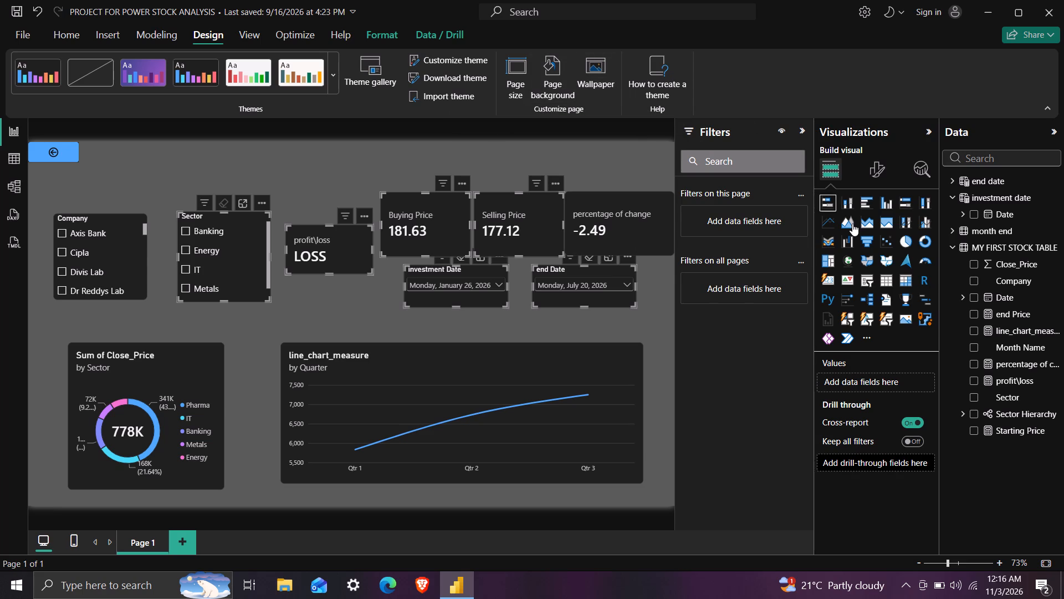
pyautogui.click(877, 166)
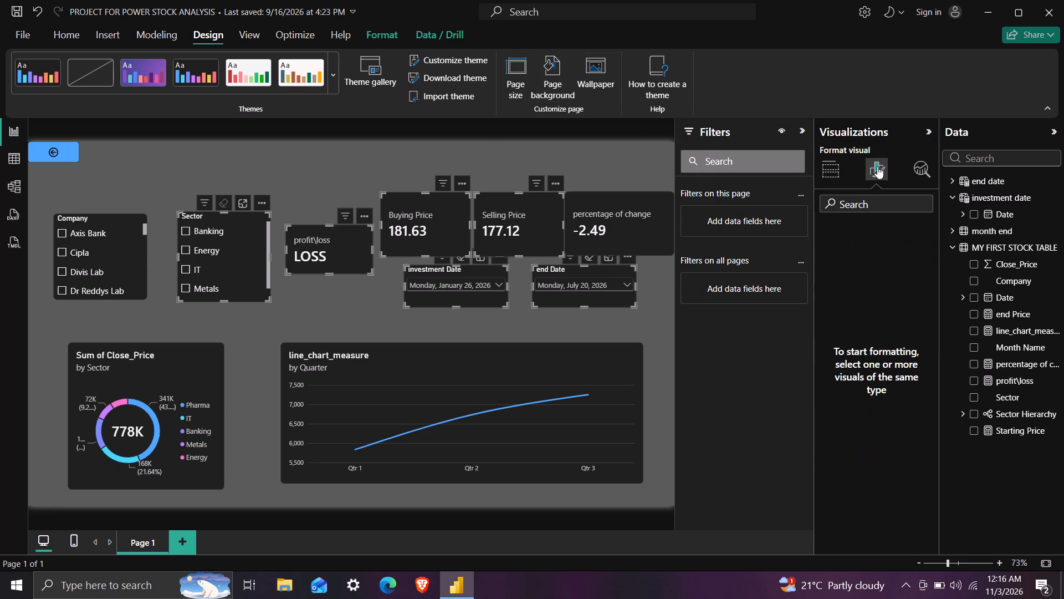
pyautogui.click(889, 205)
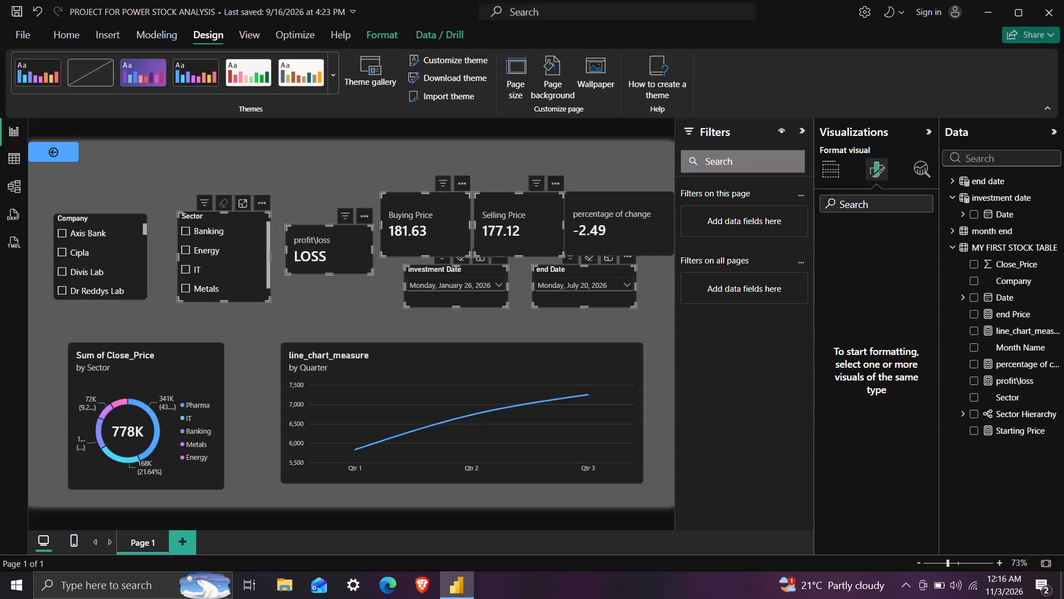
pyautogui.press('b')
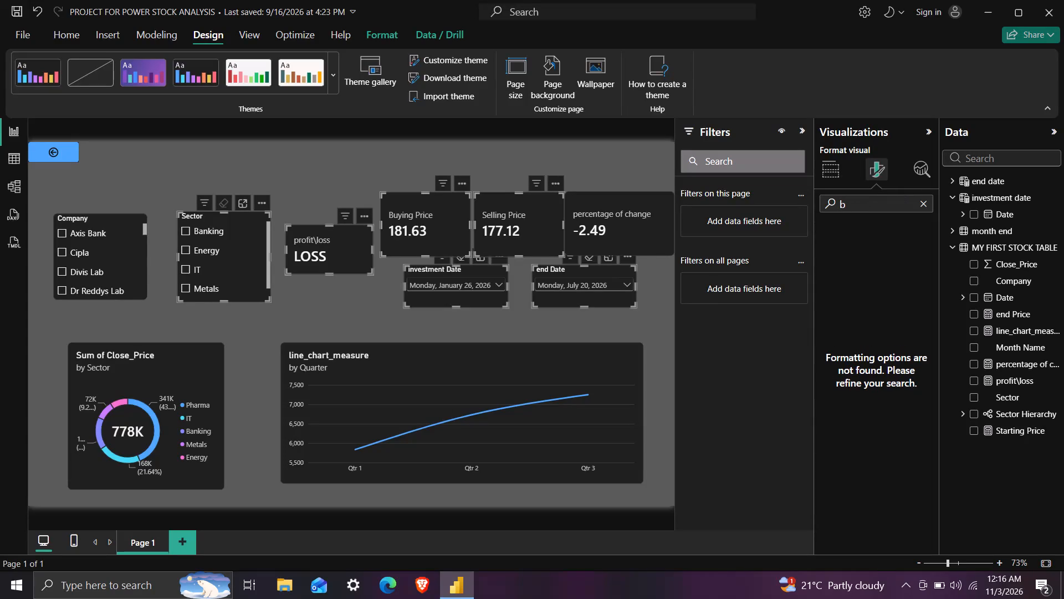
pyautogui.write('ack')
pyautogui.write('ground')
pyautogui.press('Return')
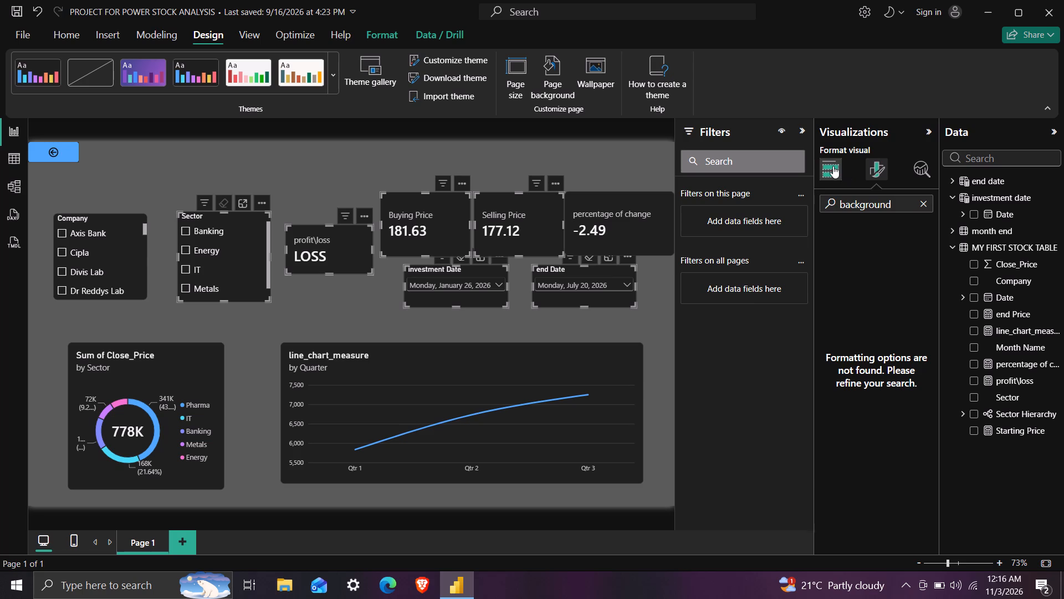
pyautogui.click(833, 166)
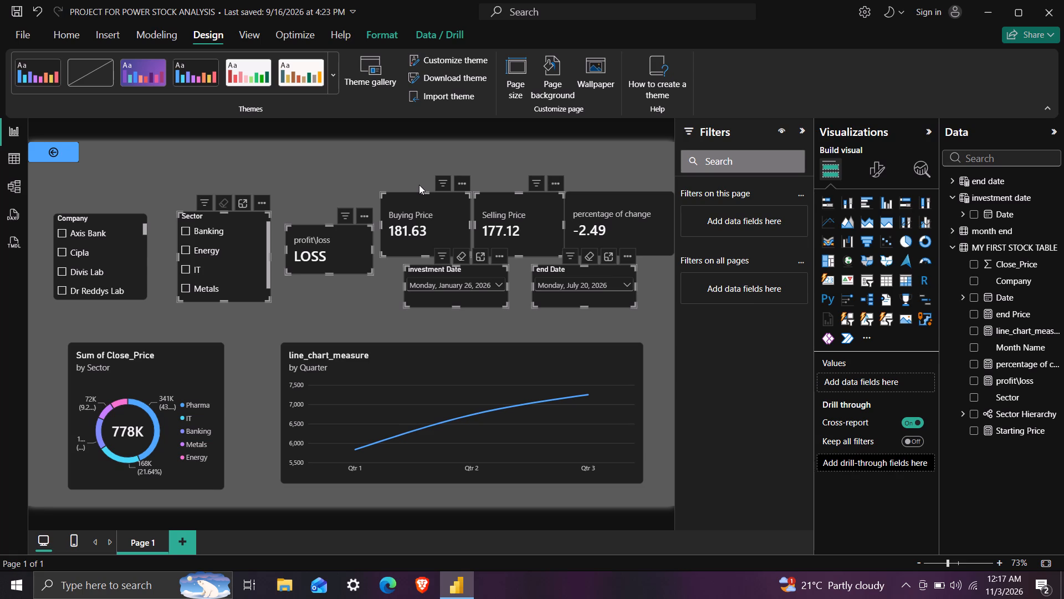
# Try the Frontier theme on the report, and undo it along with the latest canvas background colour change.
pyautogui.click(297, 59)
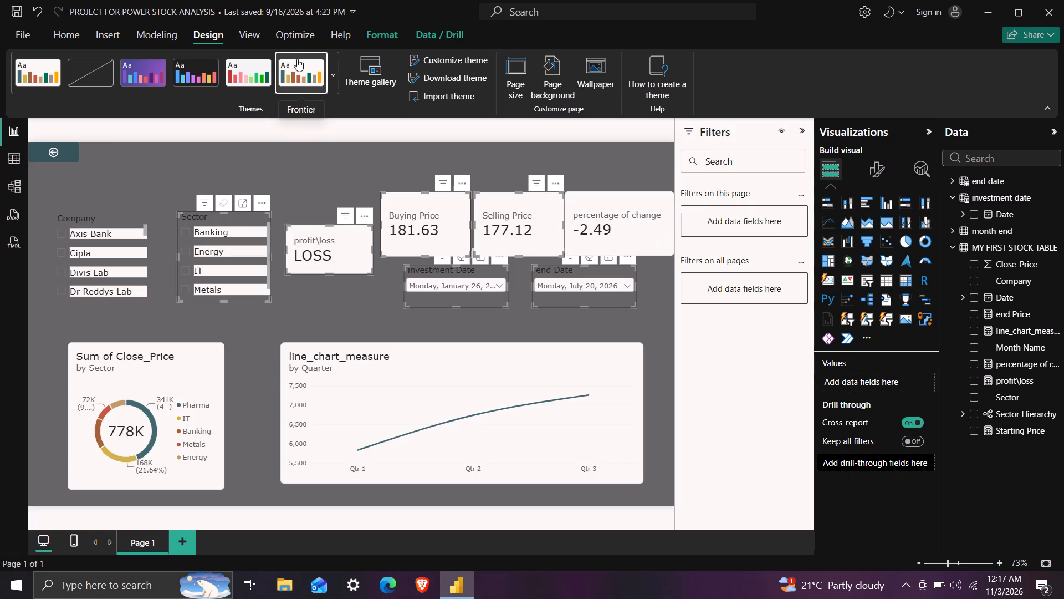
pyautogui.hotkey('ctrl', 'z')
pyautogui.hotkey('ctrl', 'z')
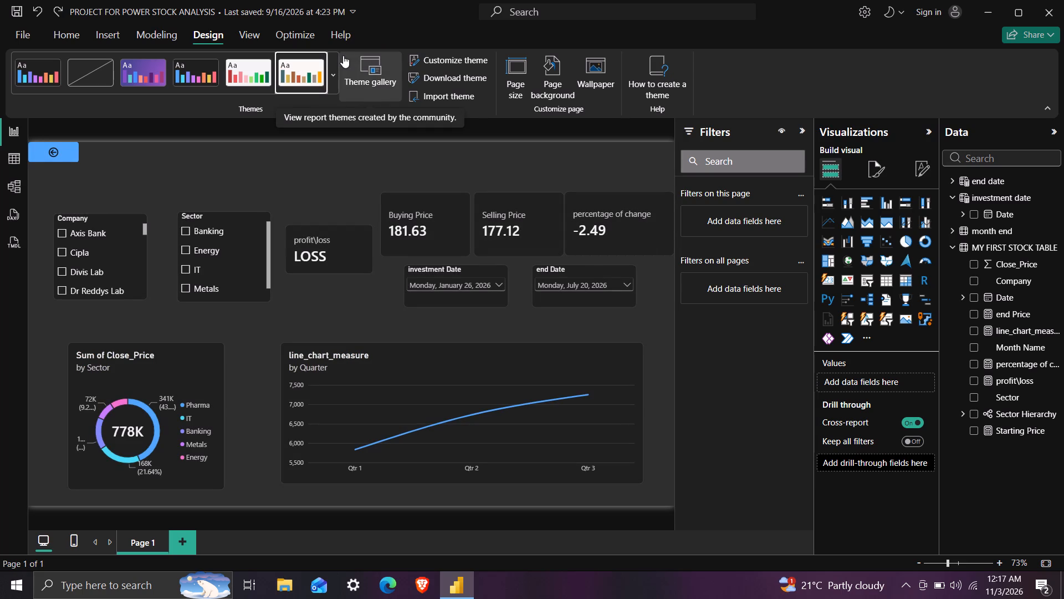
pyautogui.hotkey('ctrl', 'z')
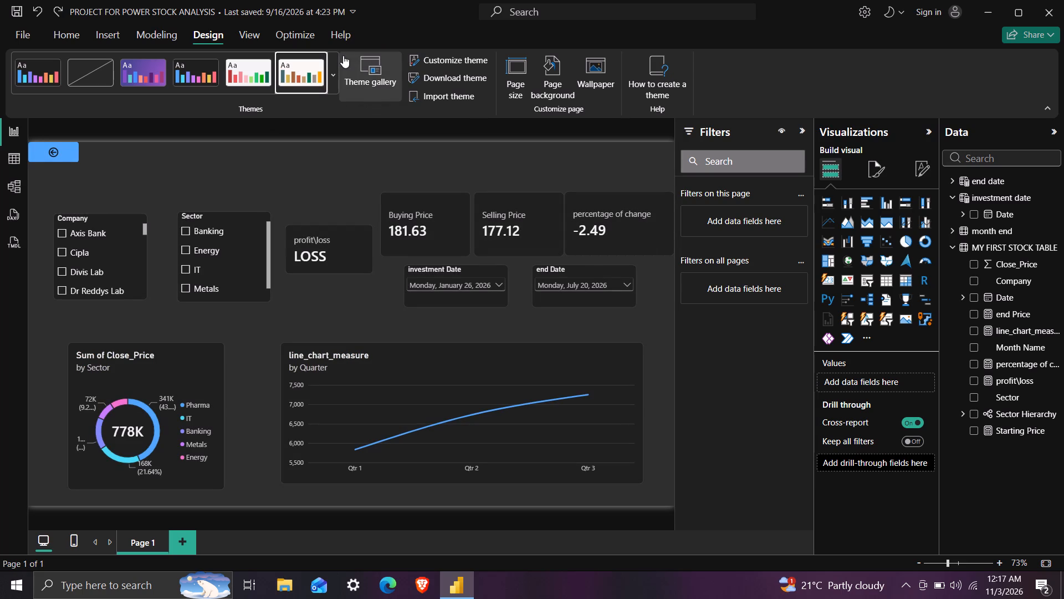
# Undo the recent theme and canvas background changes, and select the back button on the page.
pyautogui.hotkey('ctrl', 'z')
pyautogui.hotkey('ctrl', 'z')
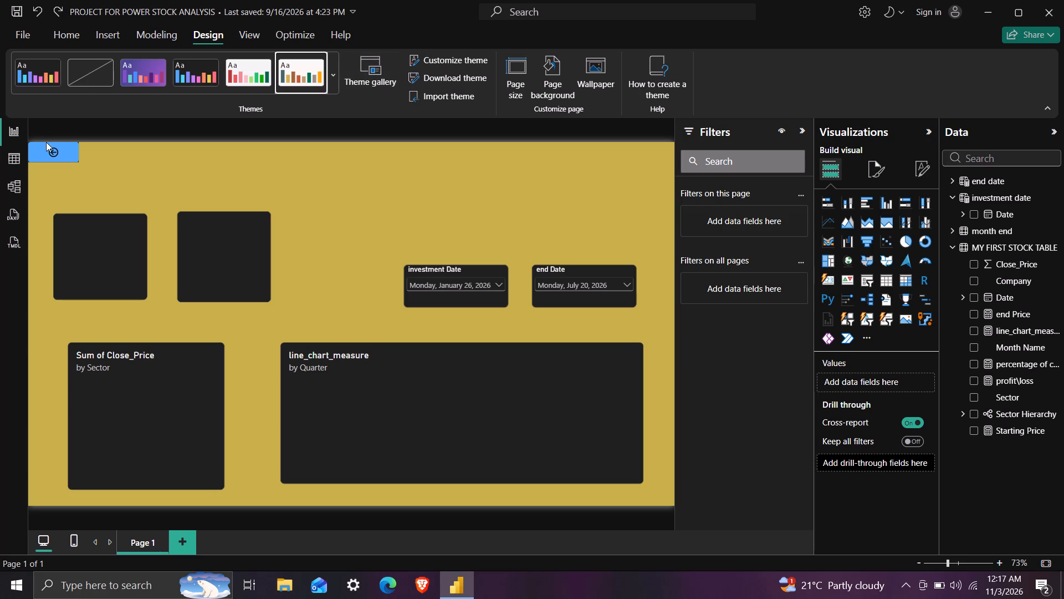
pyautogui.click(52, 150)
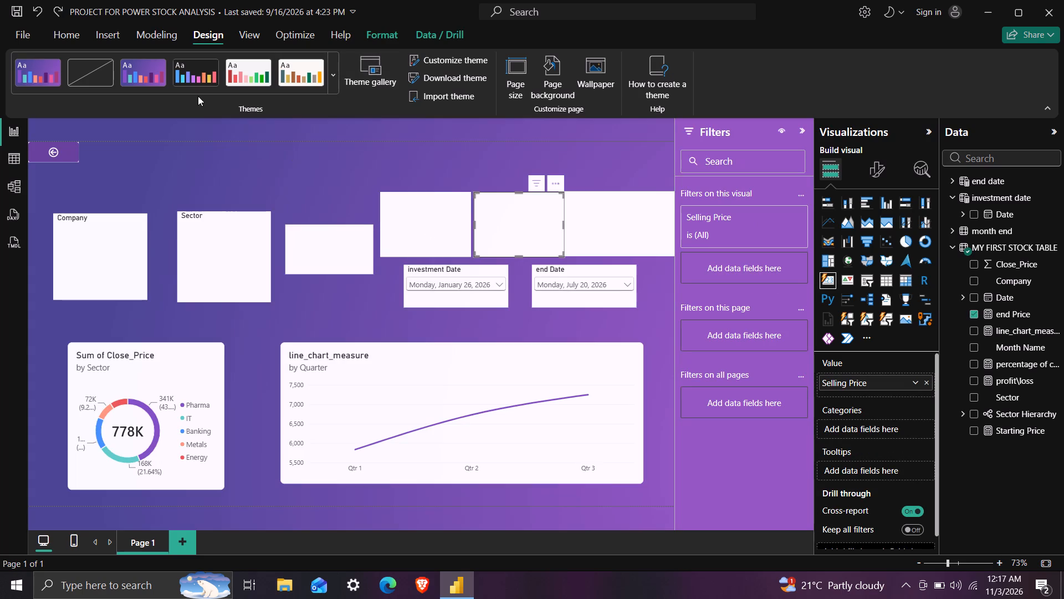
pyautogui.click(54, 145)
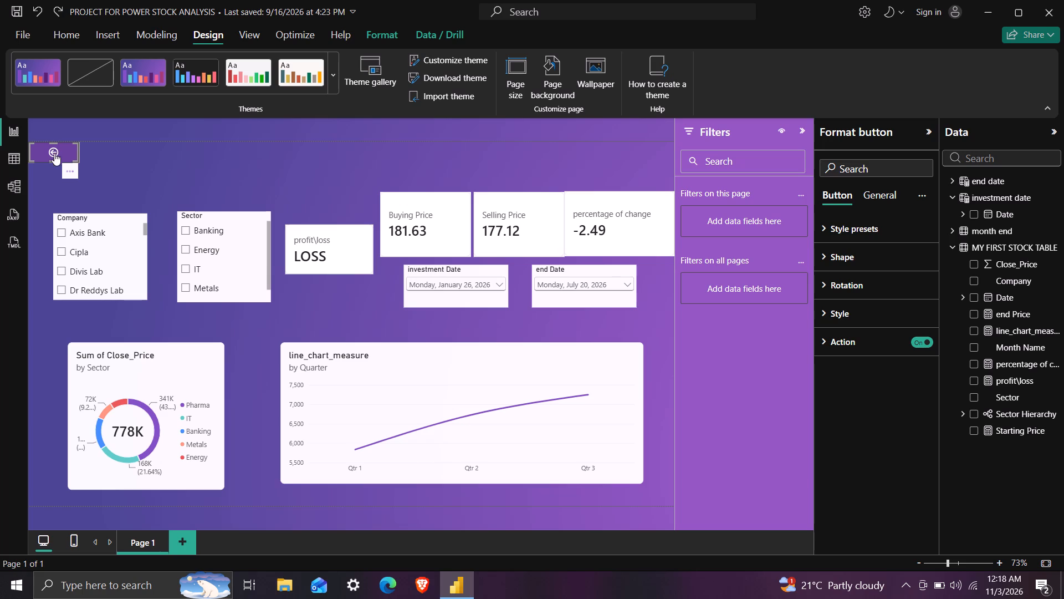
pyautogui.click(54, 155)
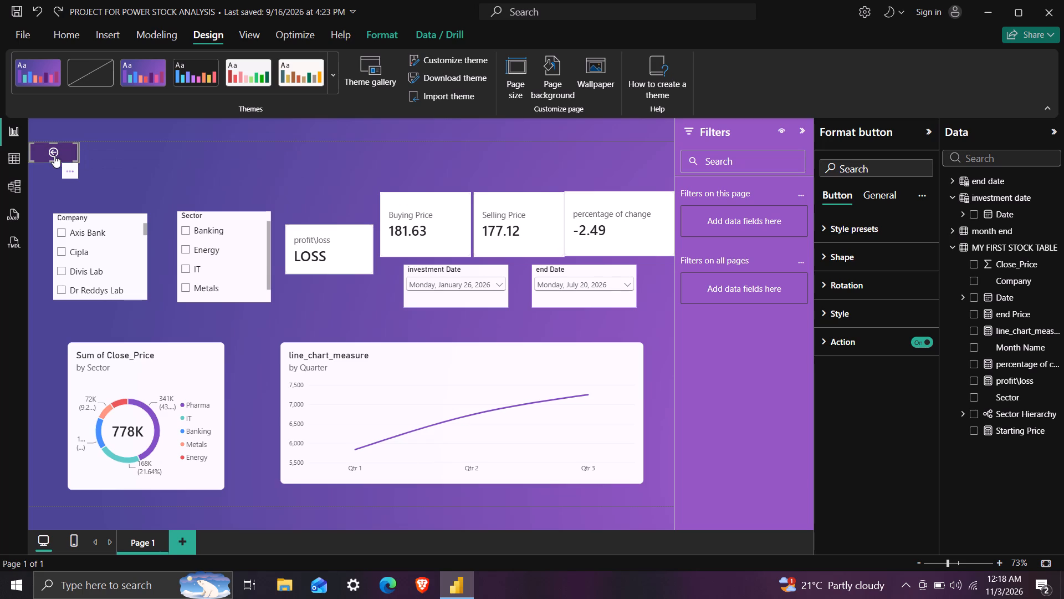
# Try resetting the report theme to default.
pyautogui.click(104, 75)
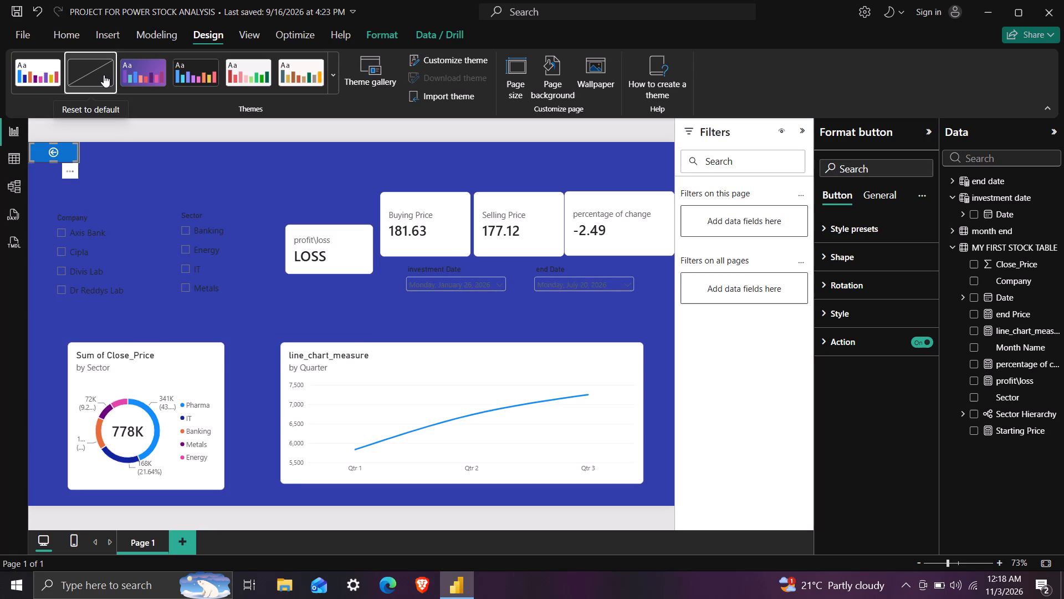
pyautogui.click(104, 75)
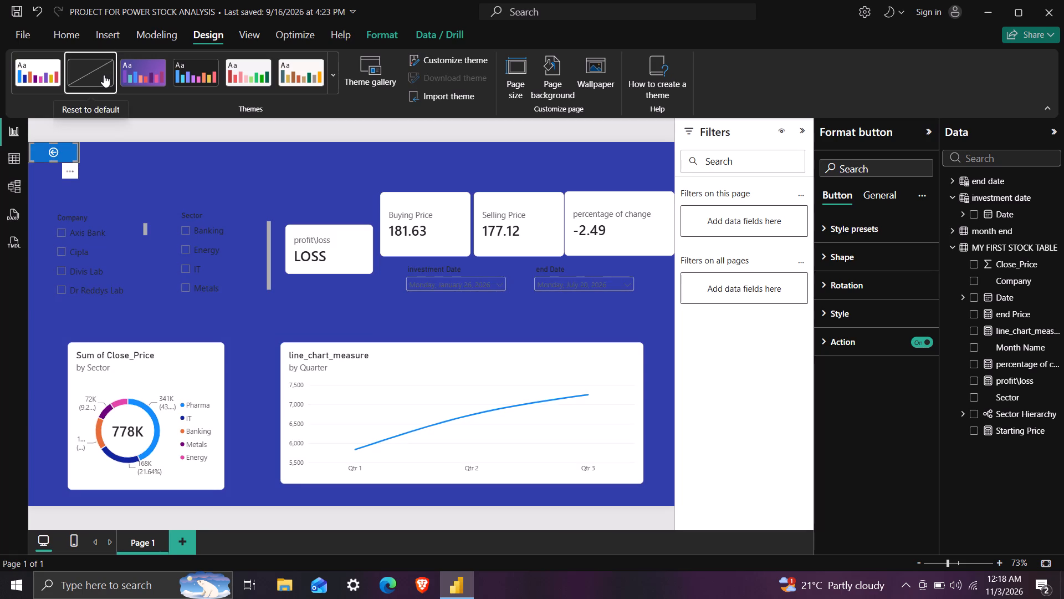
# Undo the theme reset and all earlier edits, back to the dark theme with the light blue canvas background.
pyautogui.click(38, 4)
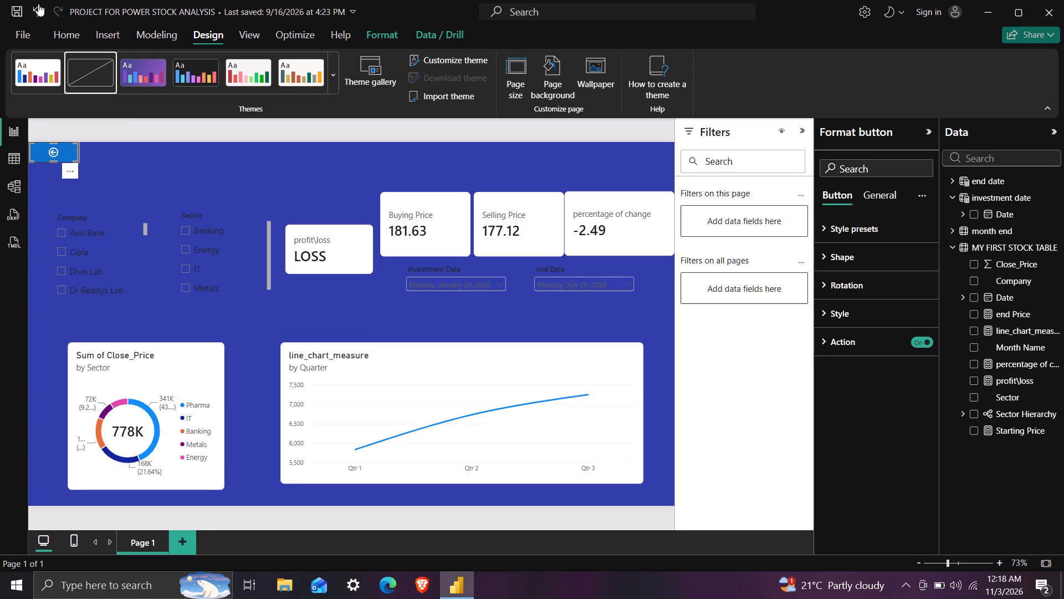
pyautogui.click(39, 12)
pyautogui.tripleClick(39, 12)
pyautogui.tripleClick(39, 12)
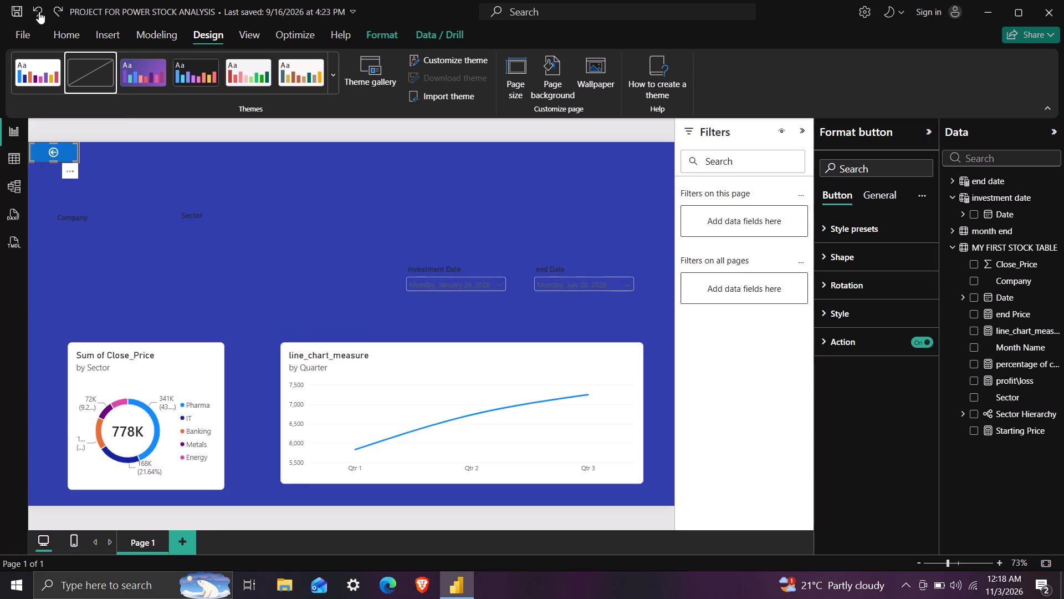
pyautogui.doubleClick(39, 12)
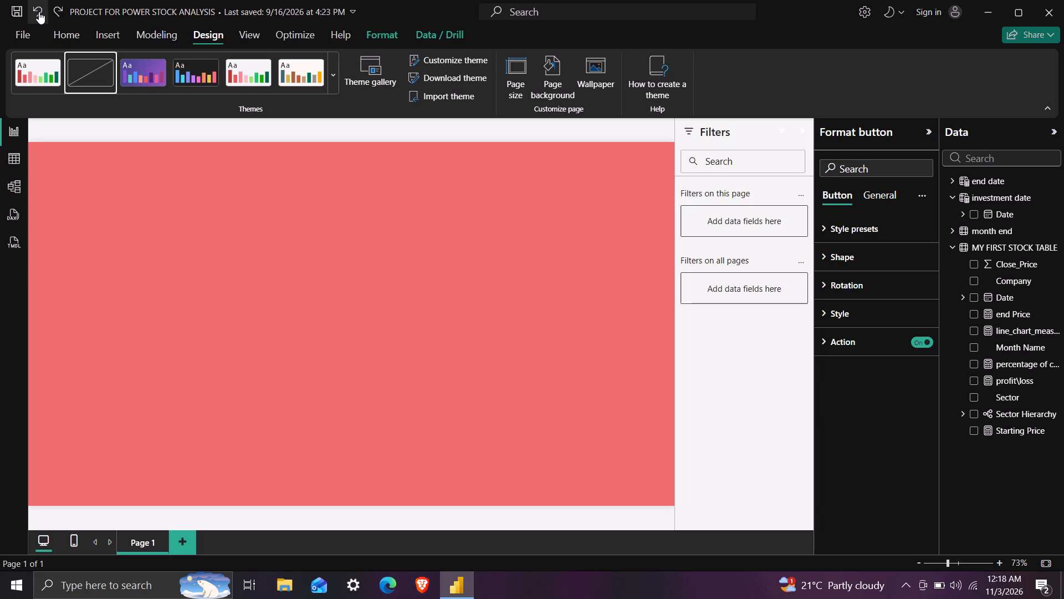
pyautogui.click(39, 12)
pyautogui.click(39, 12)
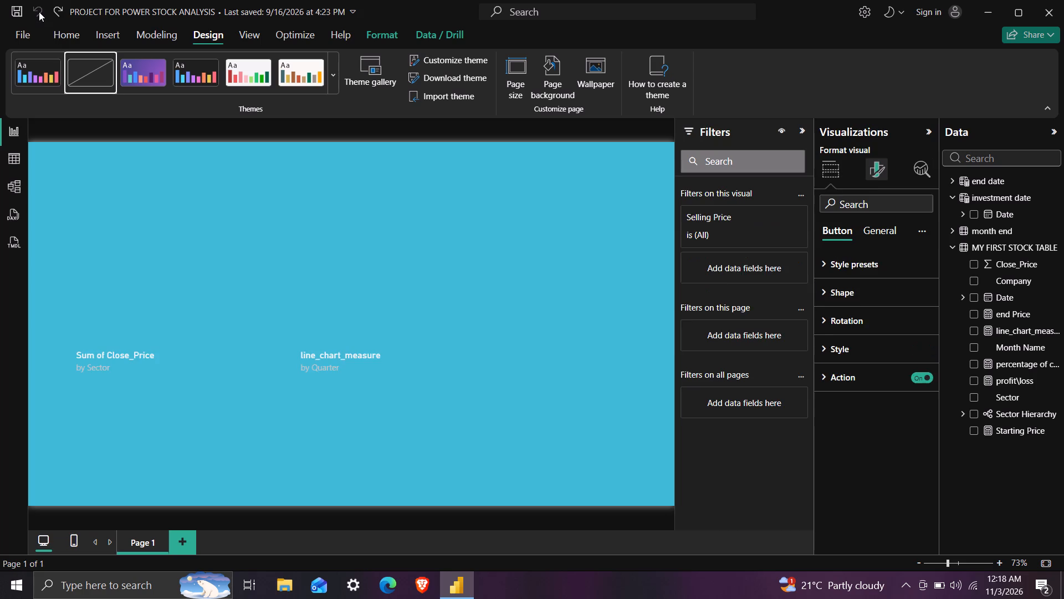
pyautogui.click(39, 12)
pyautogui.click(39, 12)
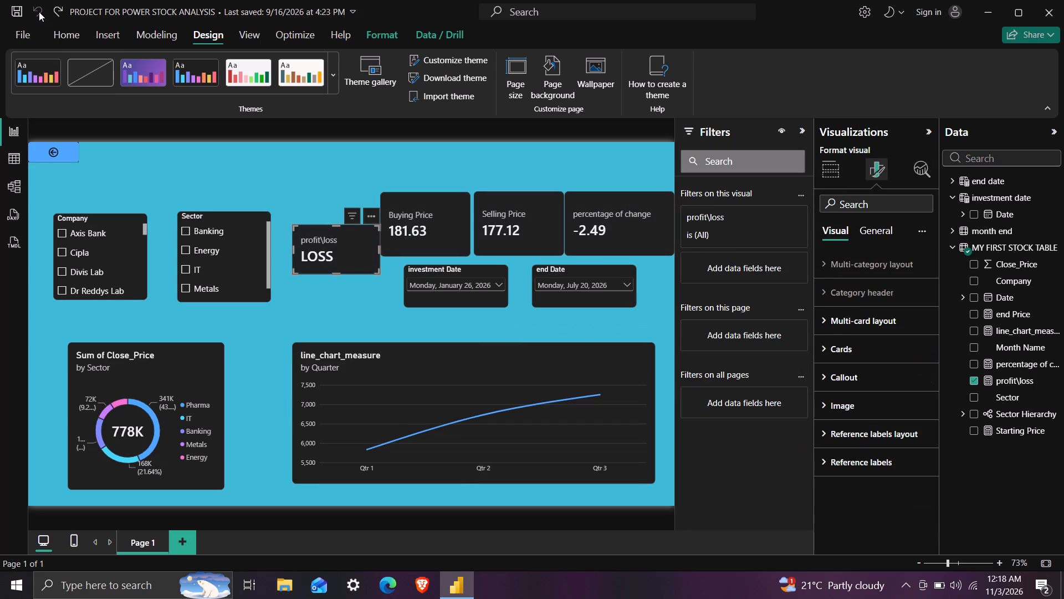
pyautogui.click(41, 6)
# Set the page's canvas background colour to white.
pyautogui.click(374, 167)
pyautogui.click(567, 67)
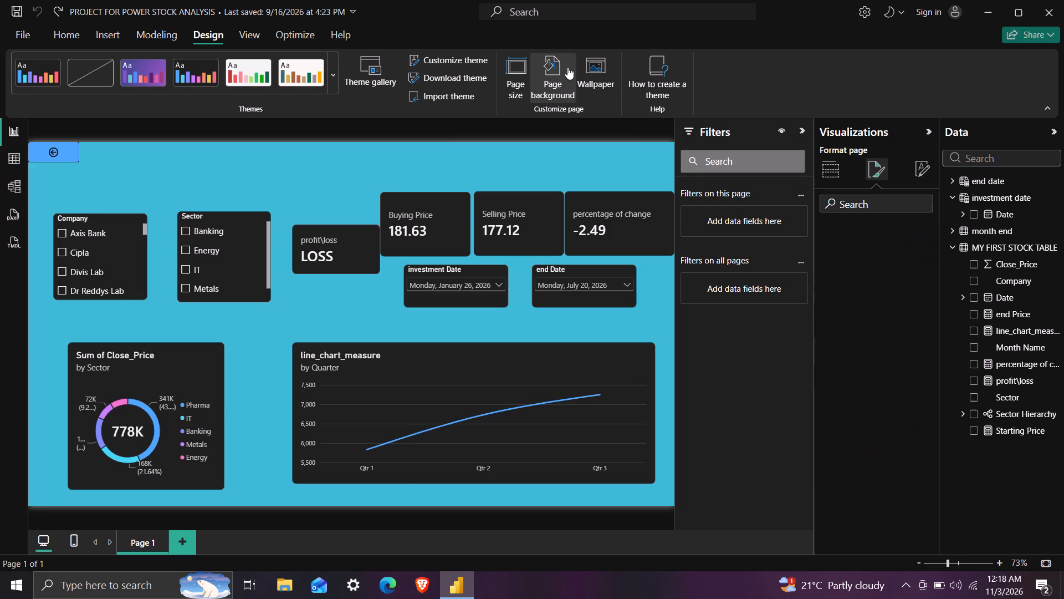
pyautogui.click(850, 285)
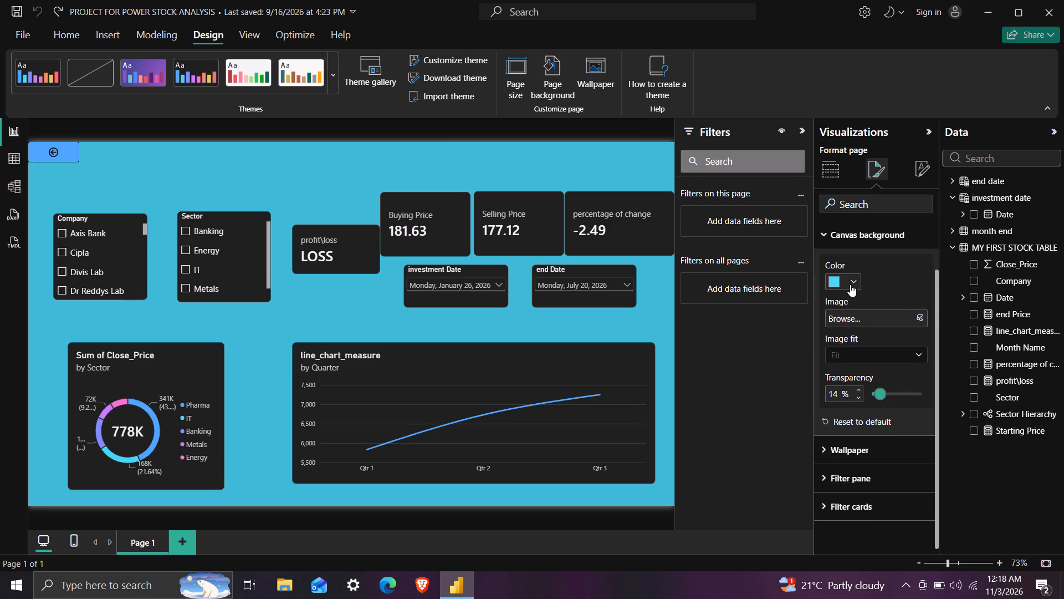
pyautogui.click(843, 338)
pyautogui.click(843, 331)
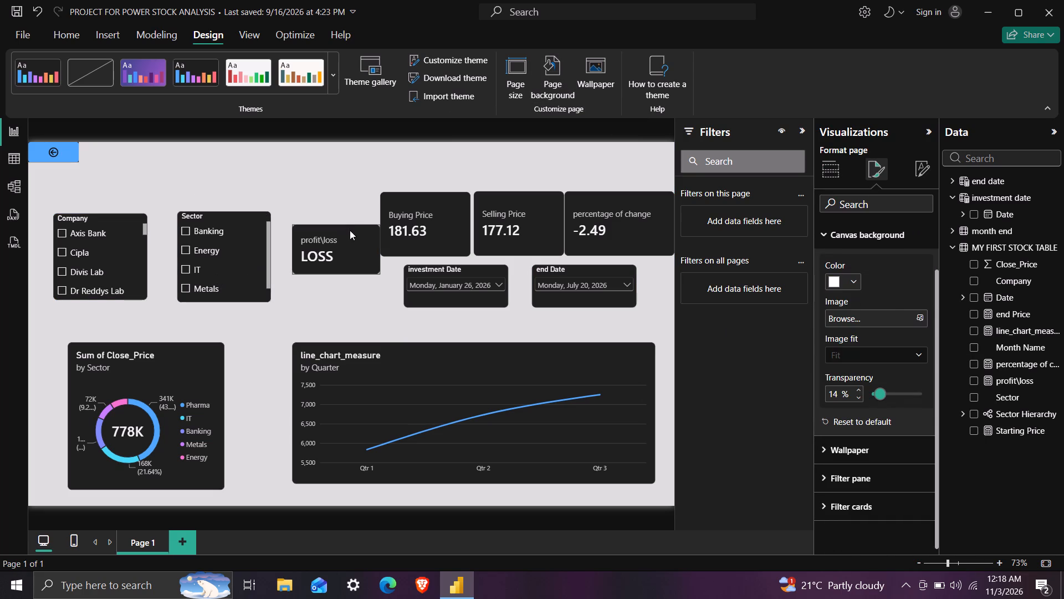
# Select the back button on the page, and close the report window.
pyautogui.click(46, 152)
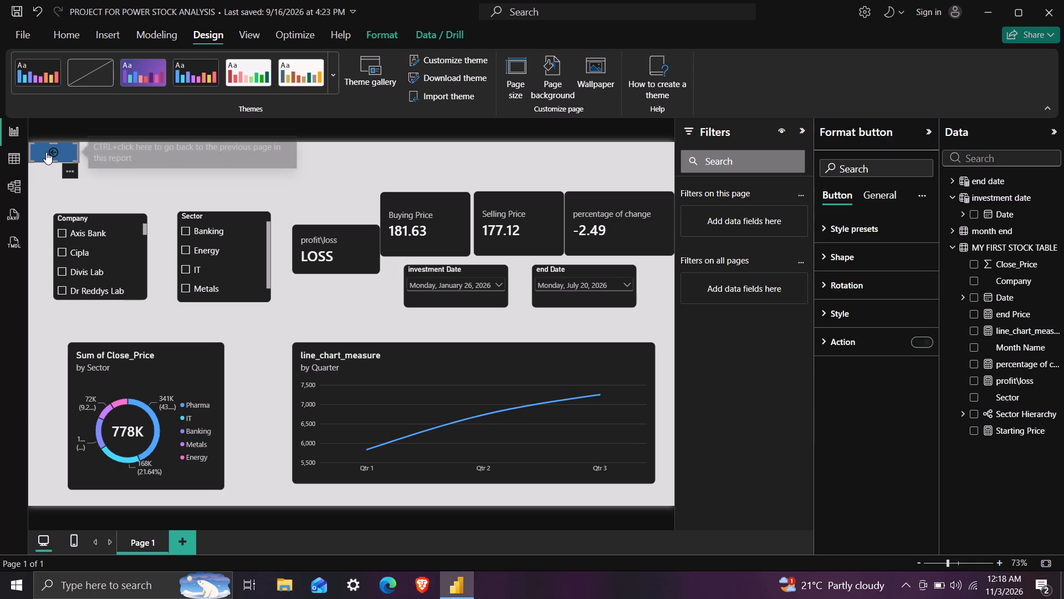
pyautogui.click(1063, 0)
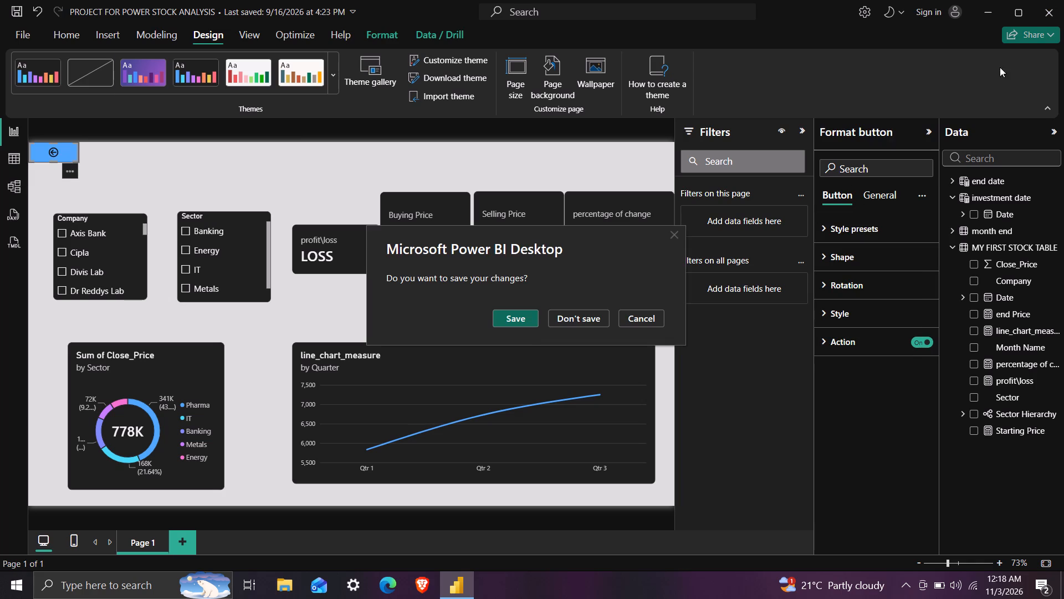
# Close the stock analysis report without saving its changes.
pyautogui.click(580, 316)
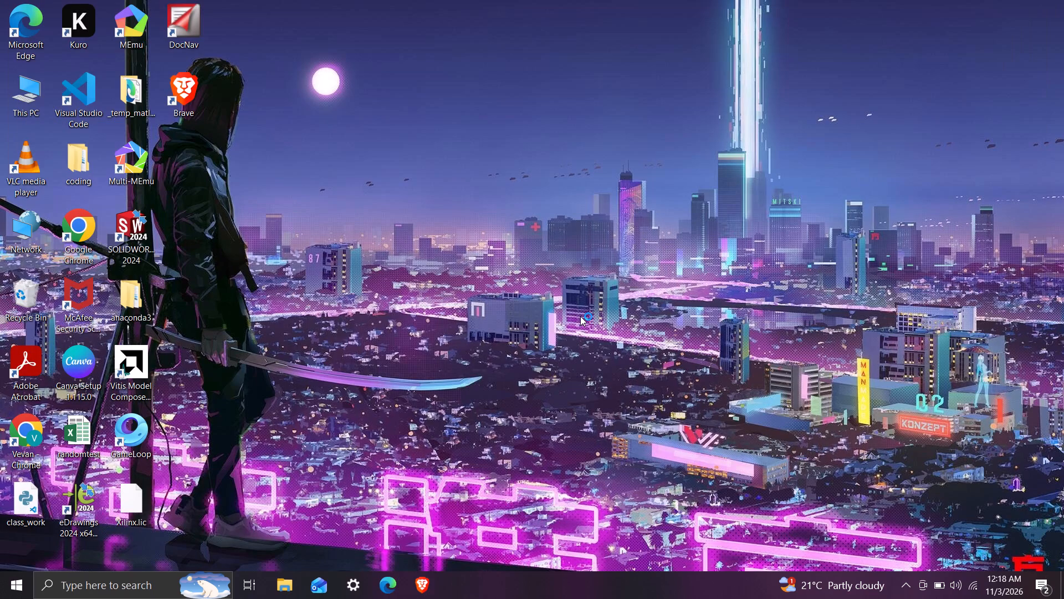
# Relaunch Power BI Desktop from the recent apps in Windows search.
pyautogui.click(81, 598)
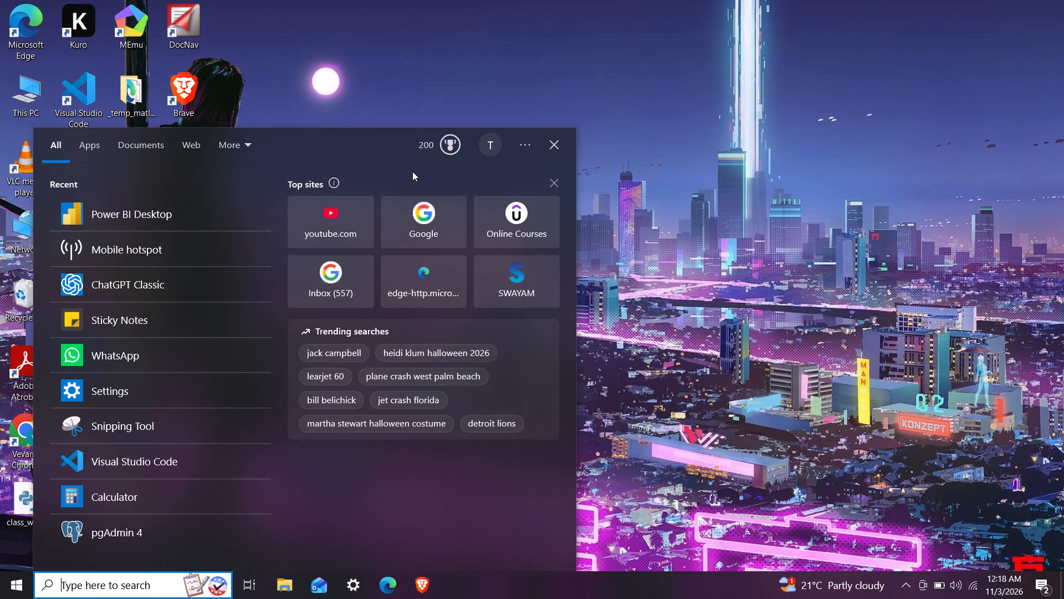
pyautogui.click(114, 210)
pyautogui.doubleClick(114, 210)
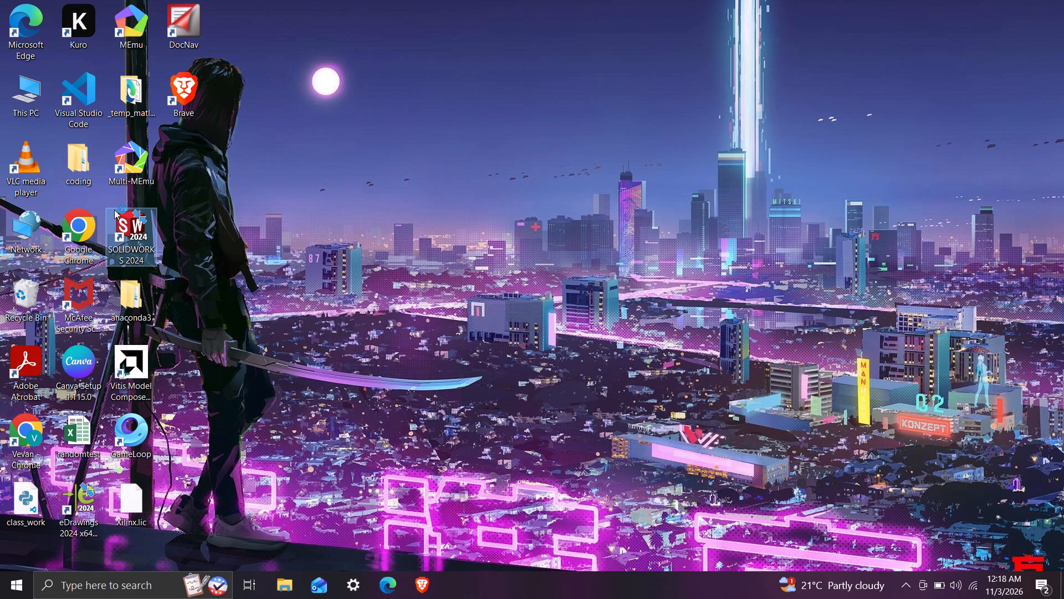
pyautogui.rightClick(146, 223)
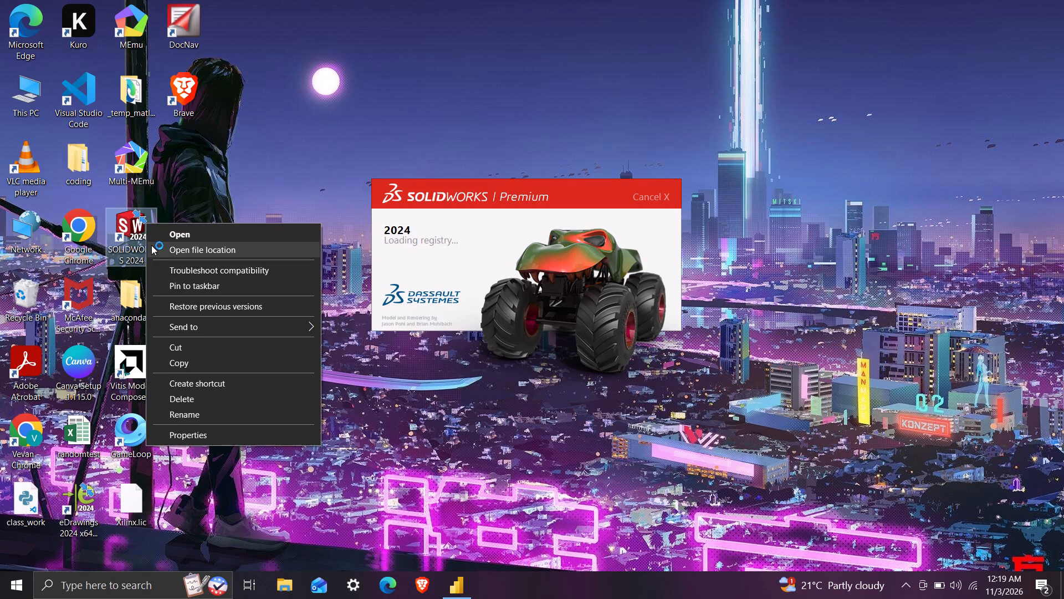
# On the desktop, delete the SOLIDWORKS 2024 shortcut and cancel the program's loading.
pyautogui.click(177, 400)
pyautogui.click(657, 194)
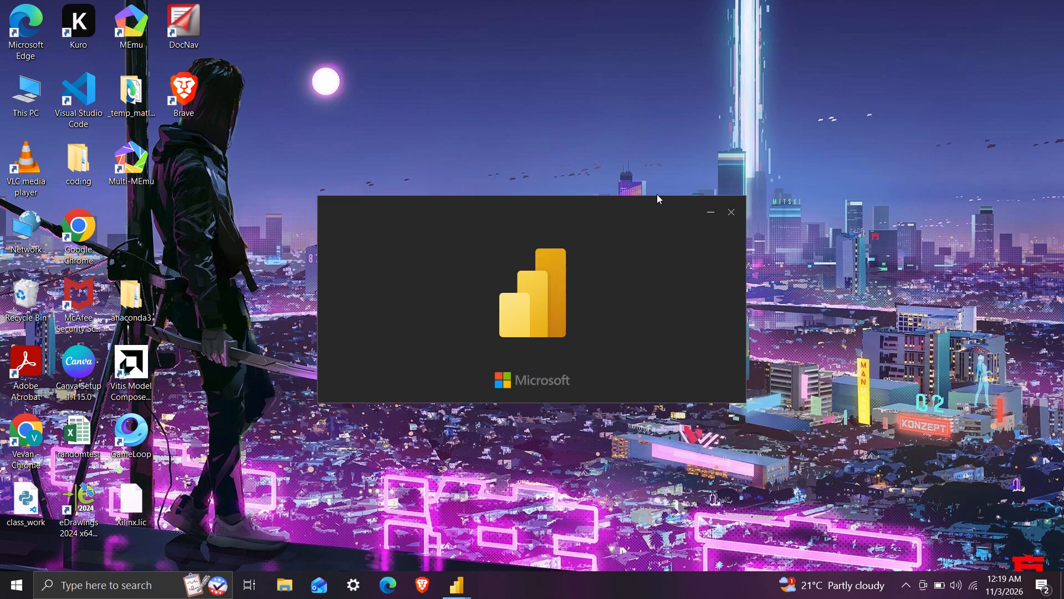
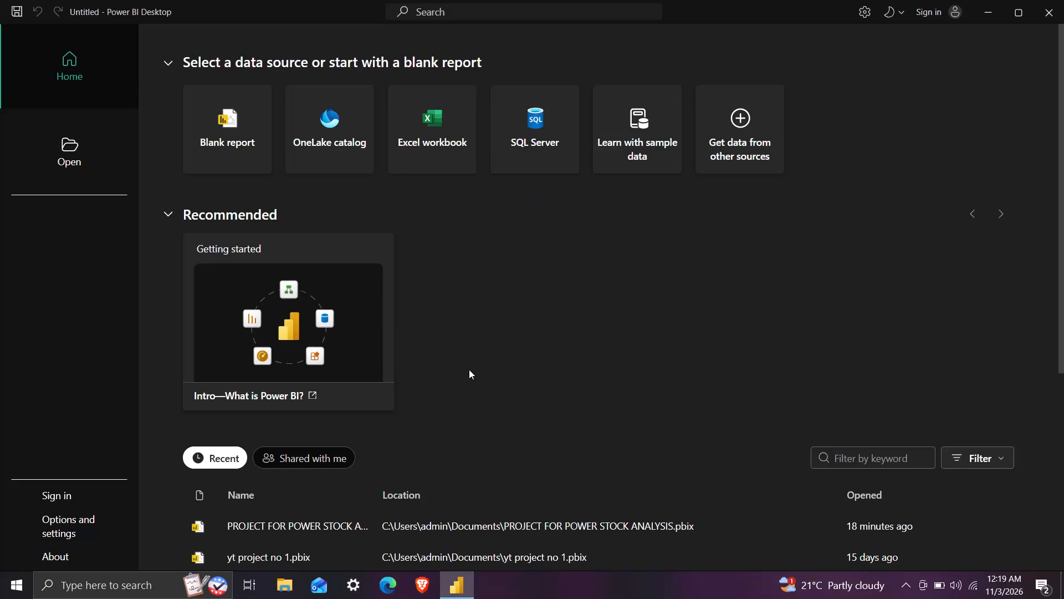
# Reopen the recent PROJECT FOR POWER STOCK ANALYSIS report to view its page, and close the report window.
pyautogui.click(292, 518)
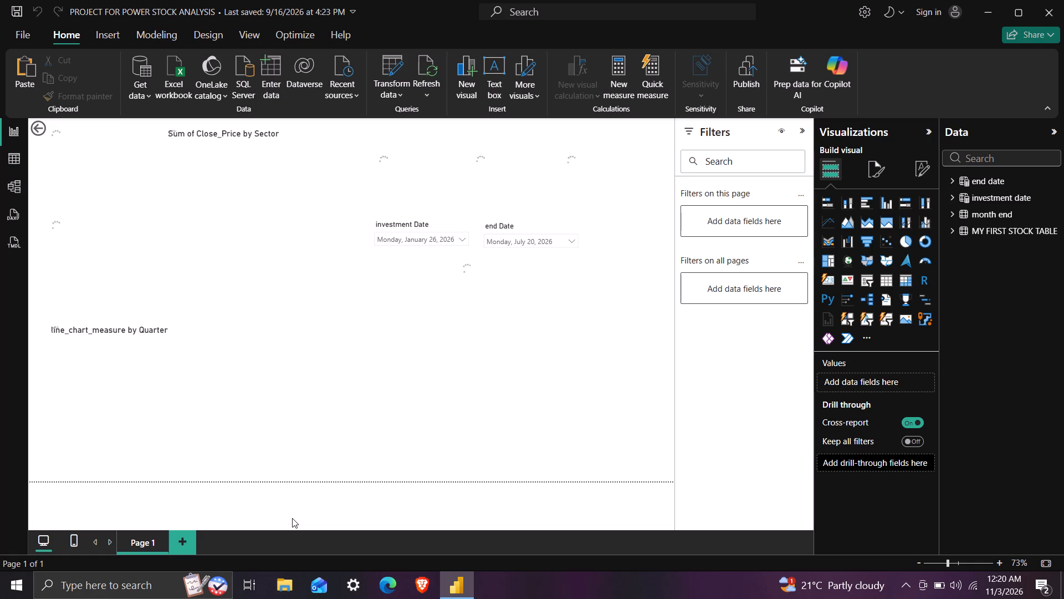
pyautogui.hscroll(1, 292, 518)
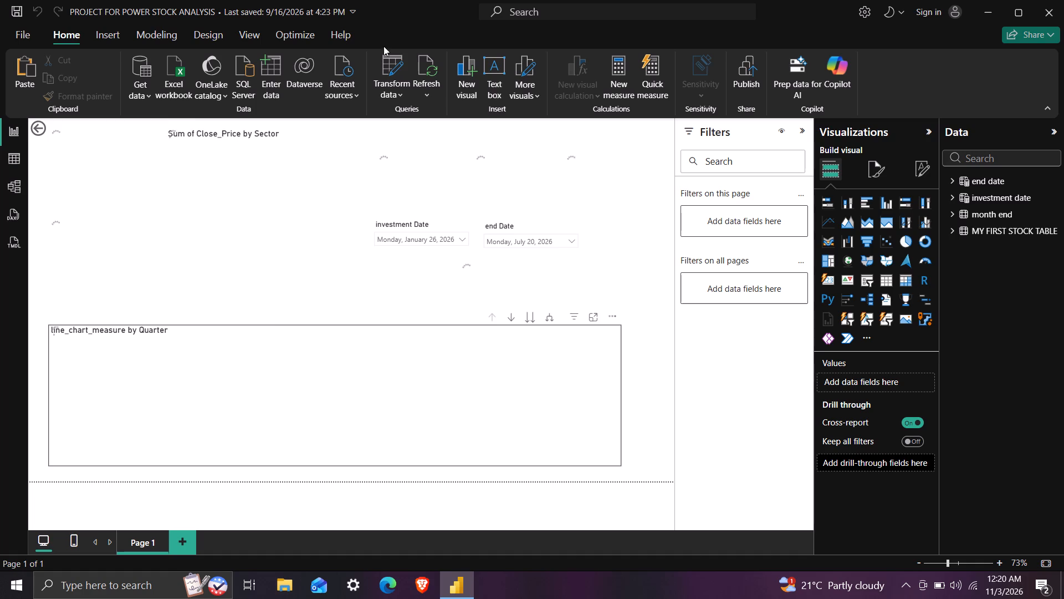
pyautogui.click(1063, 0)
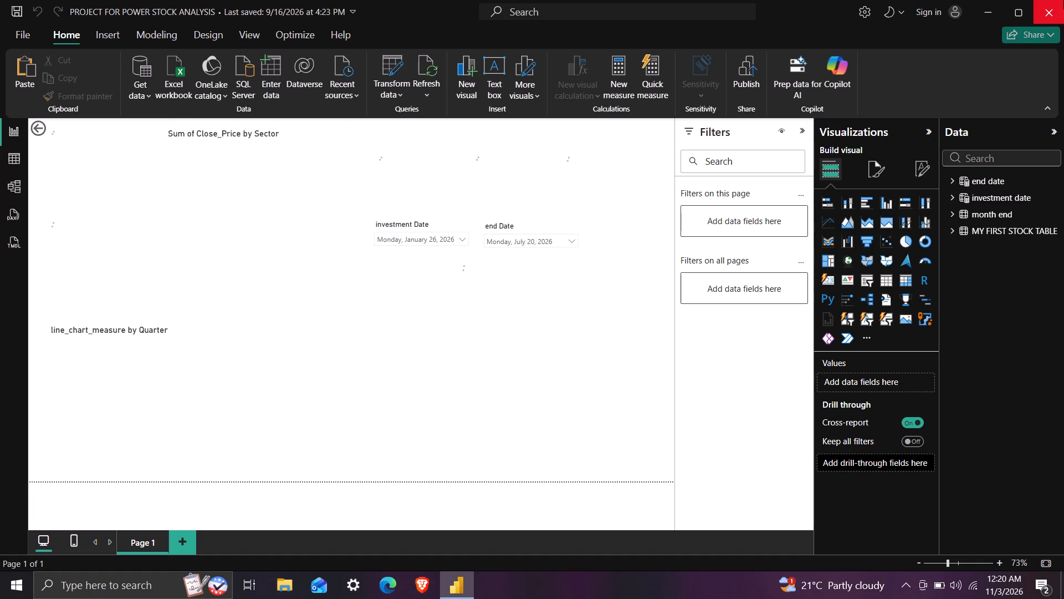